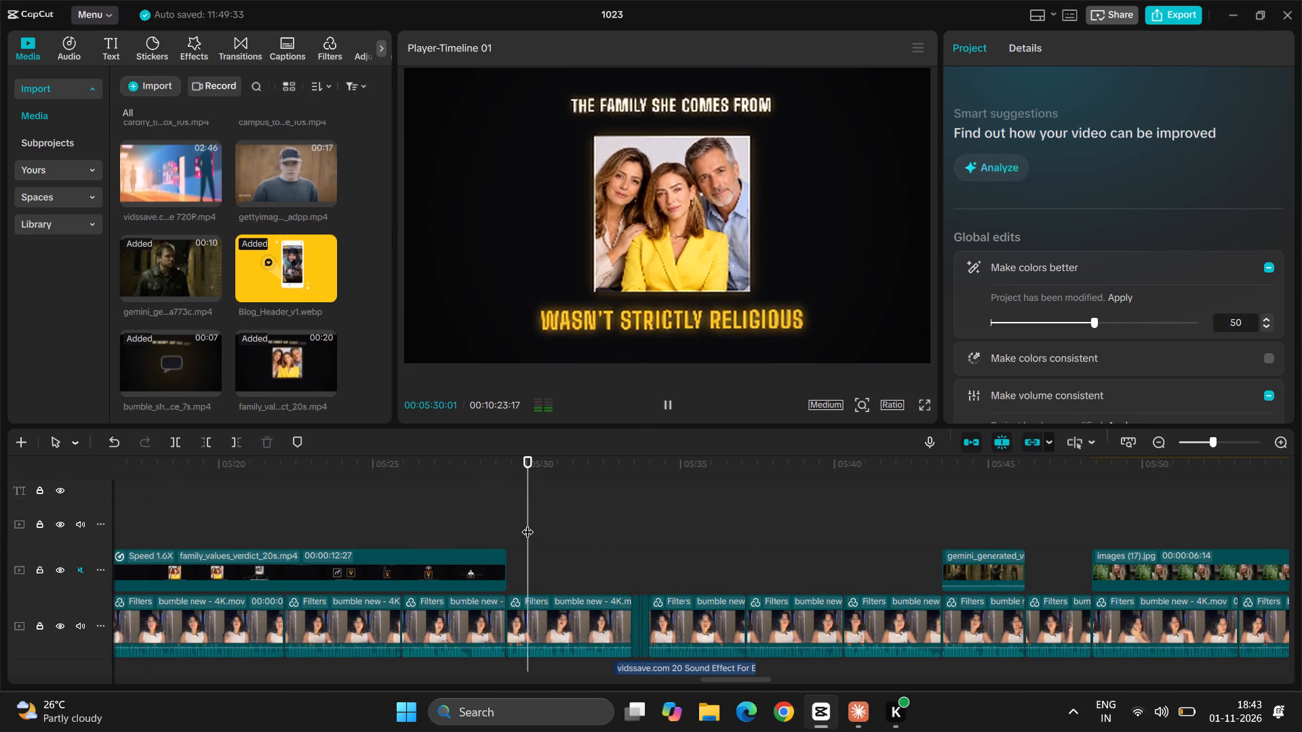
pyautogui.moveTo(528, 523); pyautogui.dragTo(513, 534)
pyautogui.press('space')
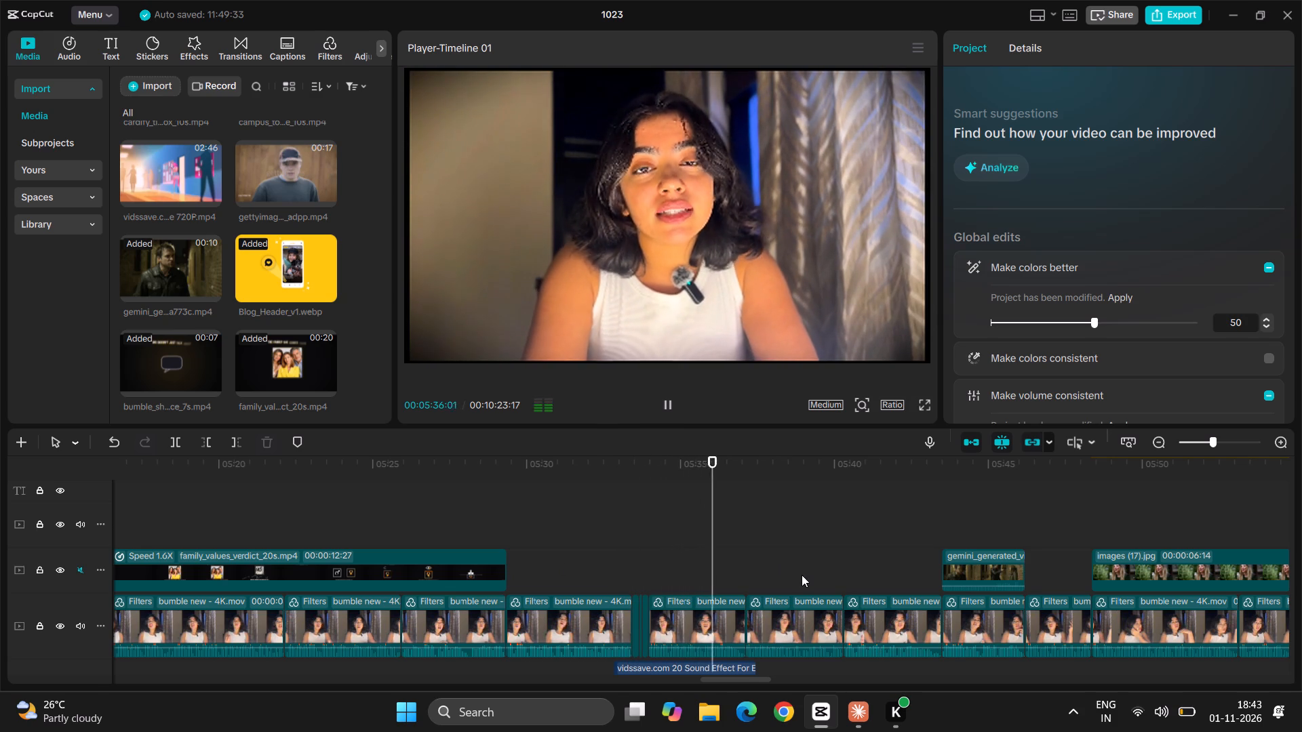
pyautogui.press('space')
# Examine the rest of the timeline and play the talking-head footage from about 08:34.
pyautogui.hscroll(-1, 751, 417)
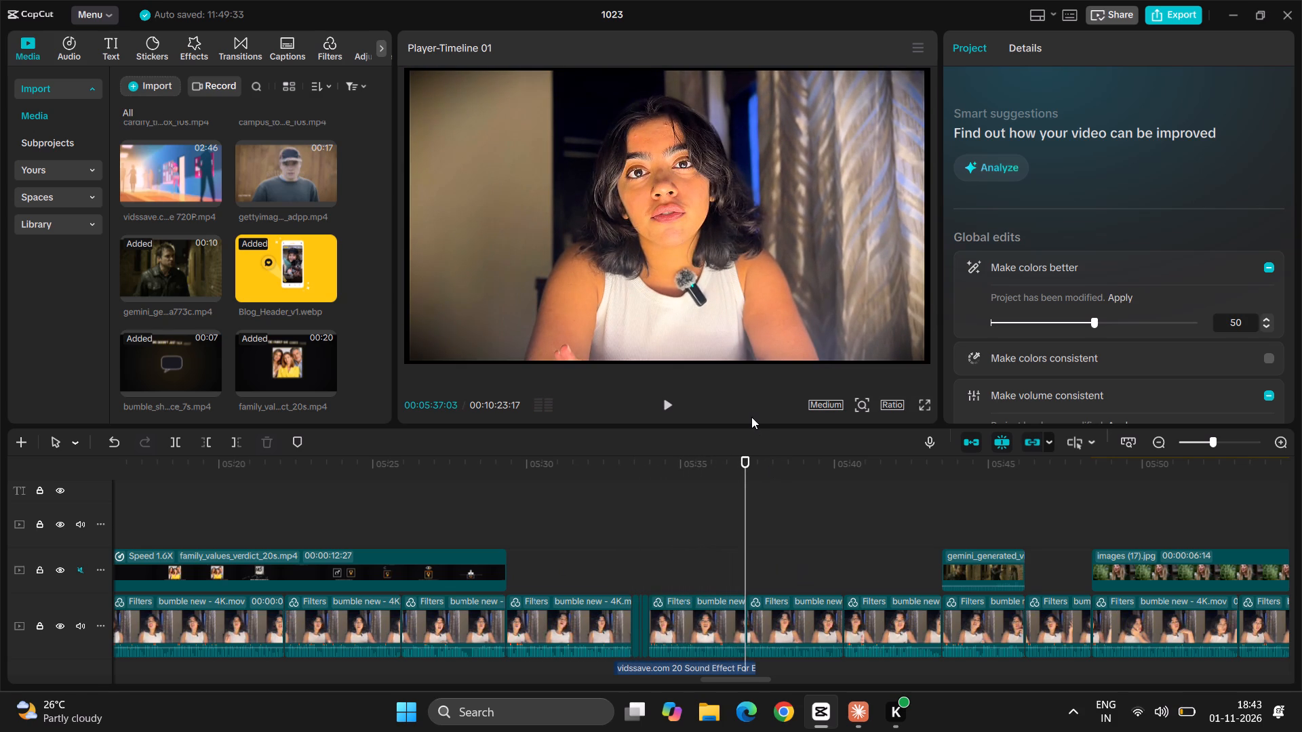
pyautogui.hscroll(-1, 751, 417)
pyautogui.hscroll(-5, 967, 552)
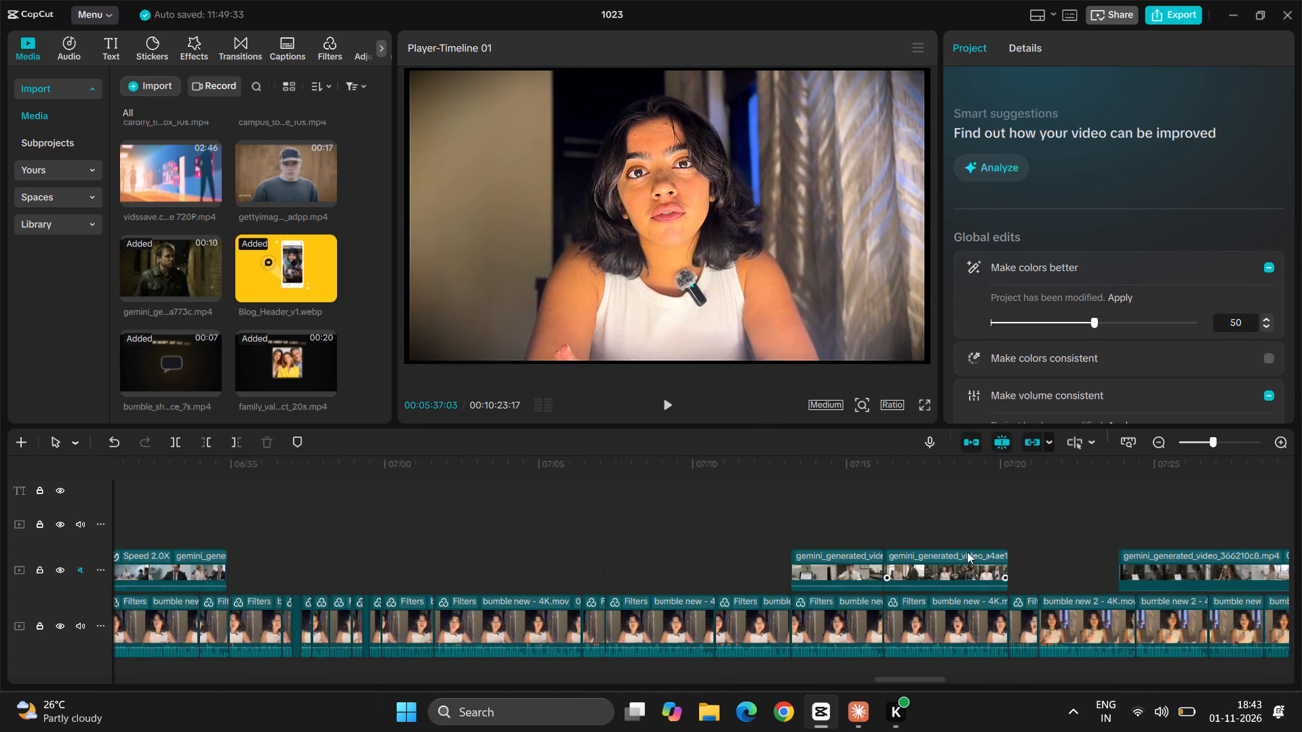
pyautogui.keyDown('ctrl'); pyautogui.scroll(-9, 967, 552); pyautogui.keyUp('ctrl')
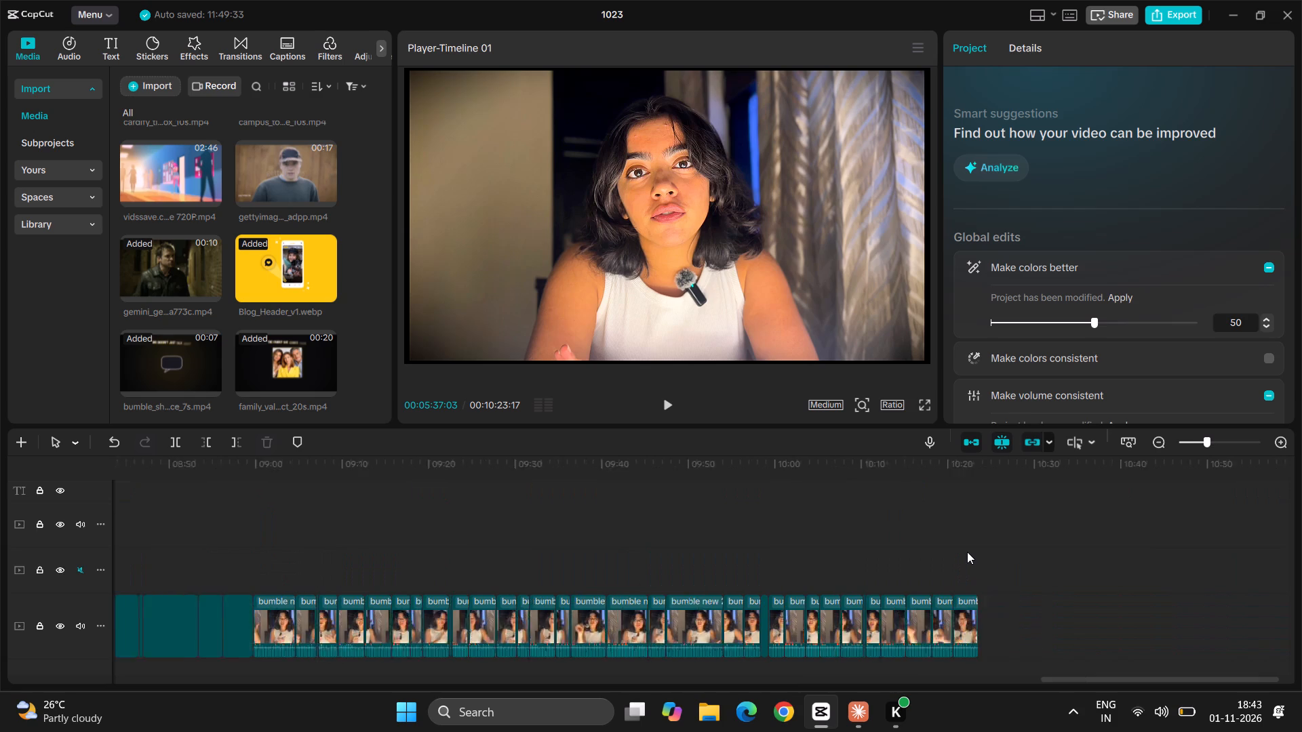
pyautogui.hscroll(2, 967, 552)
pyautogui.click(827, 508)
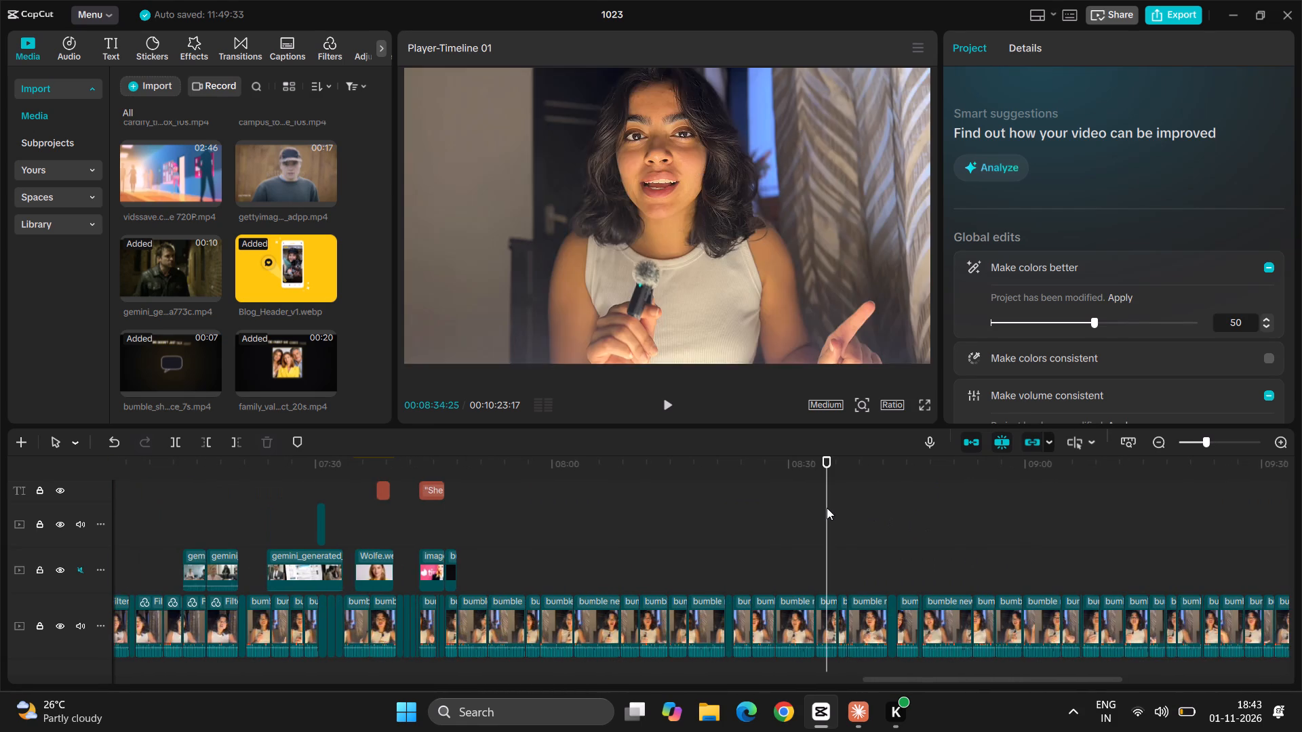
pyautogui.press('space')
pyautogui.keyDown('ctrl'); pyautogui.scroll(3, 827, 508); pyautogui.keyUp('ctrl')
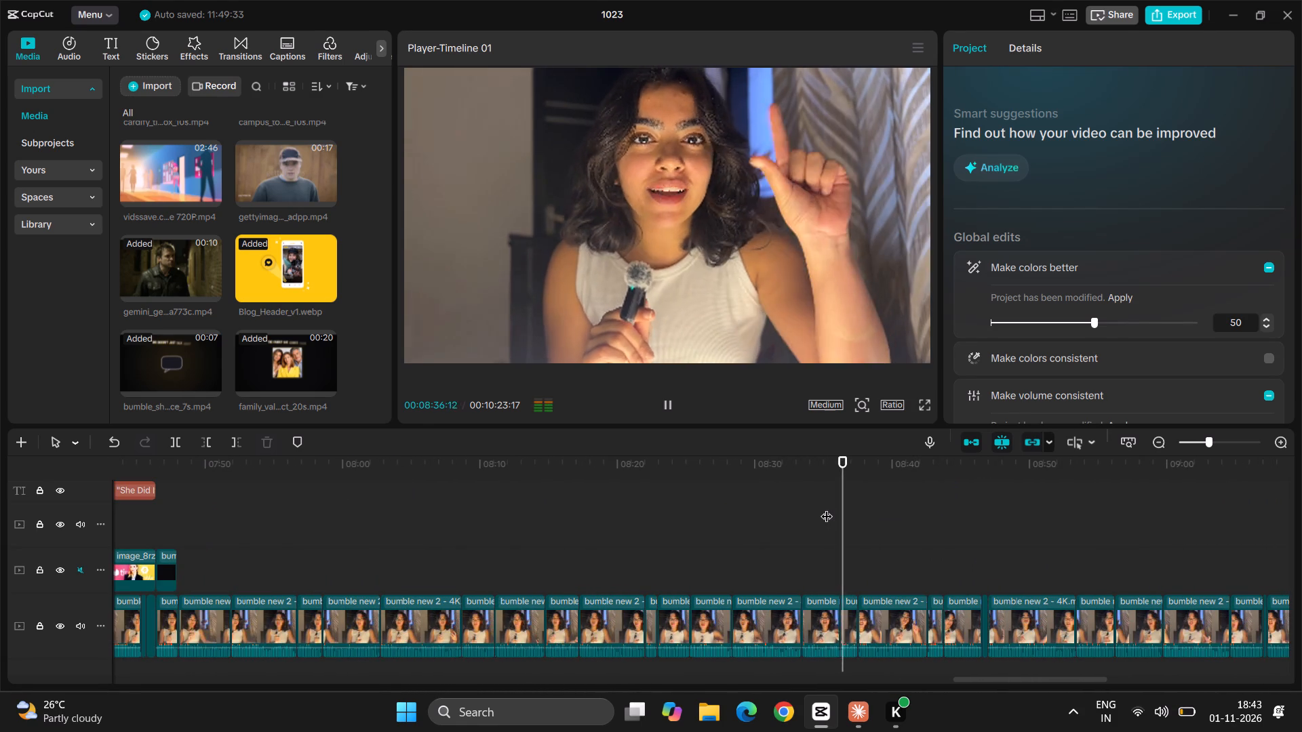
pyautogui.press('space')
pyautogui.scroll(1, 827, 508)
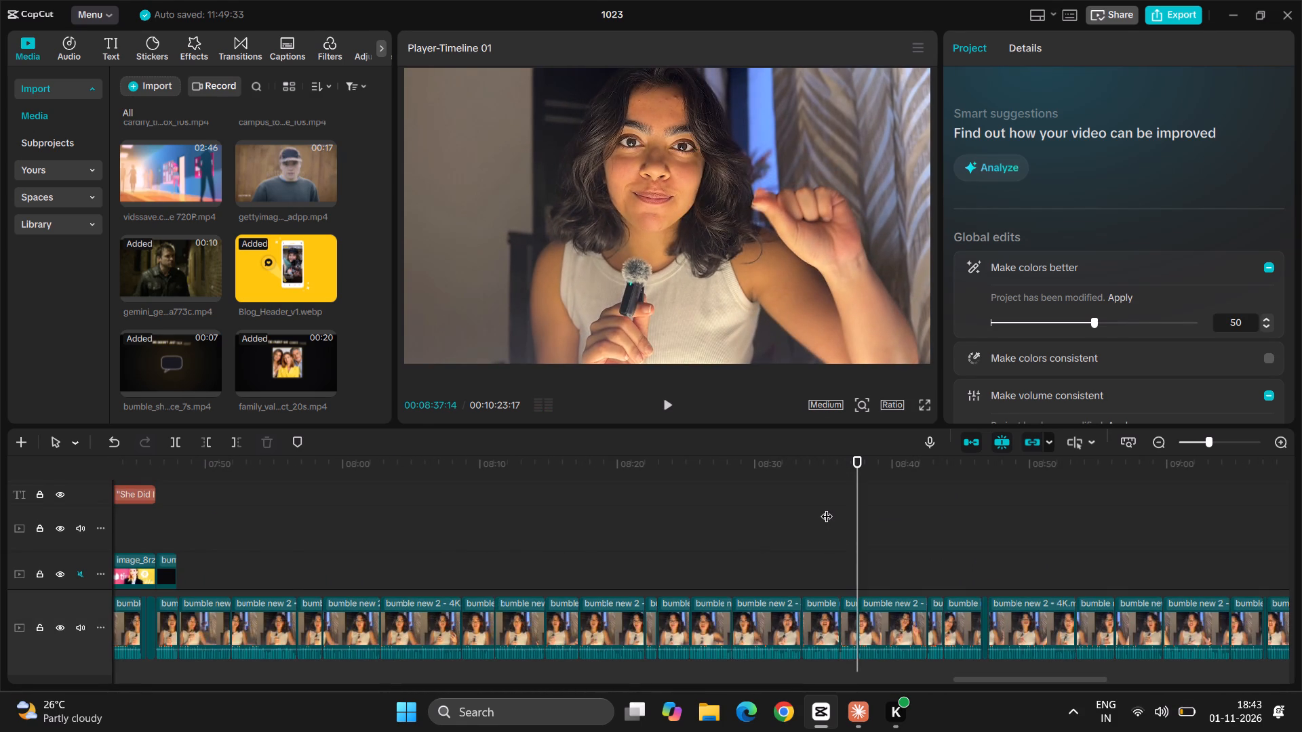
# Select the main-track talking-head clips from the end of the last overlay to the end of the timeline and set Vignette to 5.
pyautogui.keyDown('ctrl'); pyautogui.scroll(-8, 827, 508); pyautogui.keyUp('ctrl')
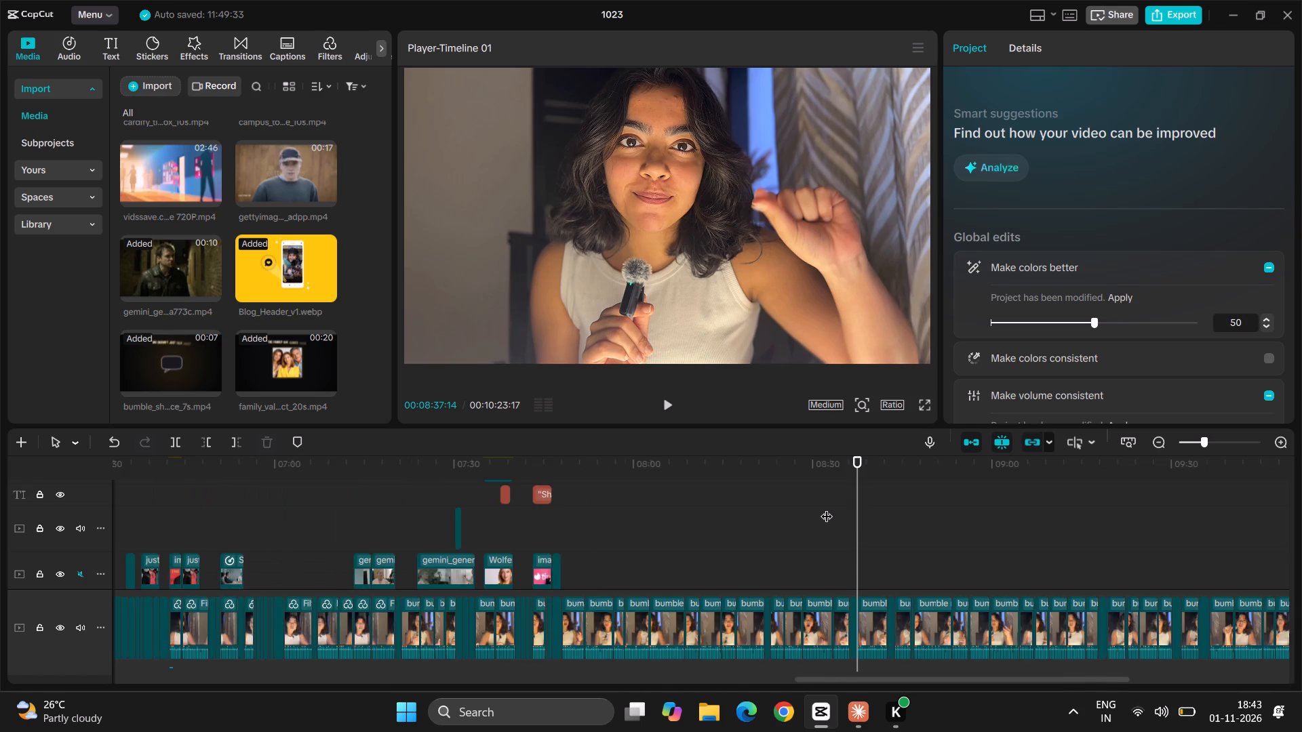
pyautogui.keyDown('ctrl'); pyautogui.scroll(-3, 827, 508); pyautogui.keyUp('ctrl')
pyautogui.hscroll(-1, 827, 508)
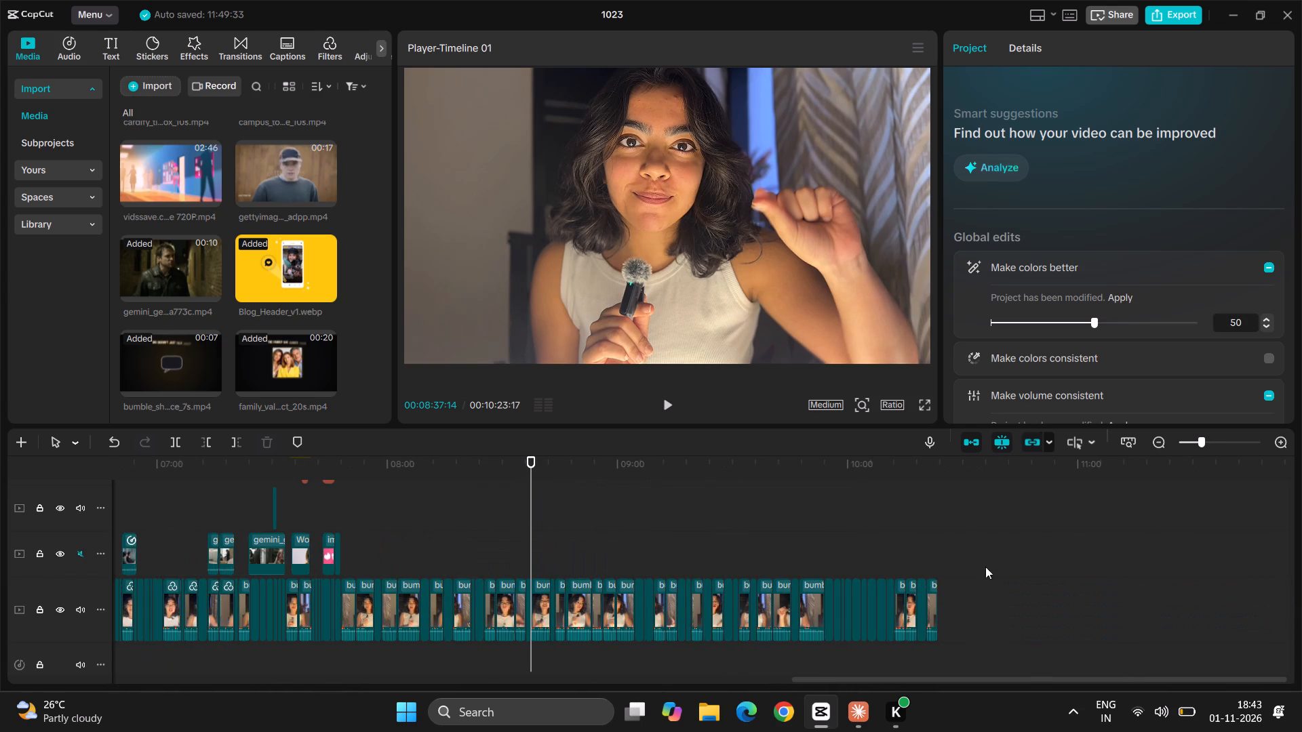
pyautogui.moveTo(977, 612); pyautogui.dragTo(353, 632)
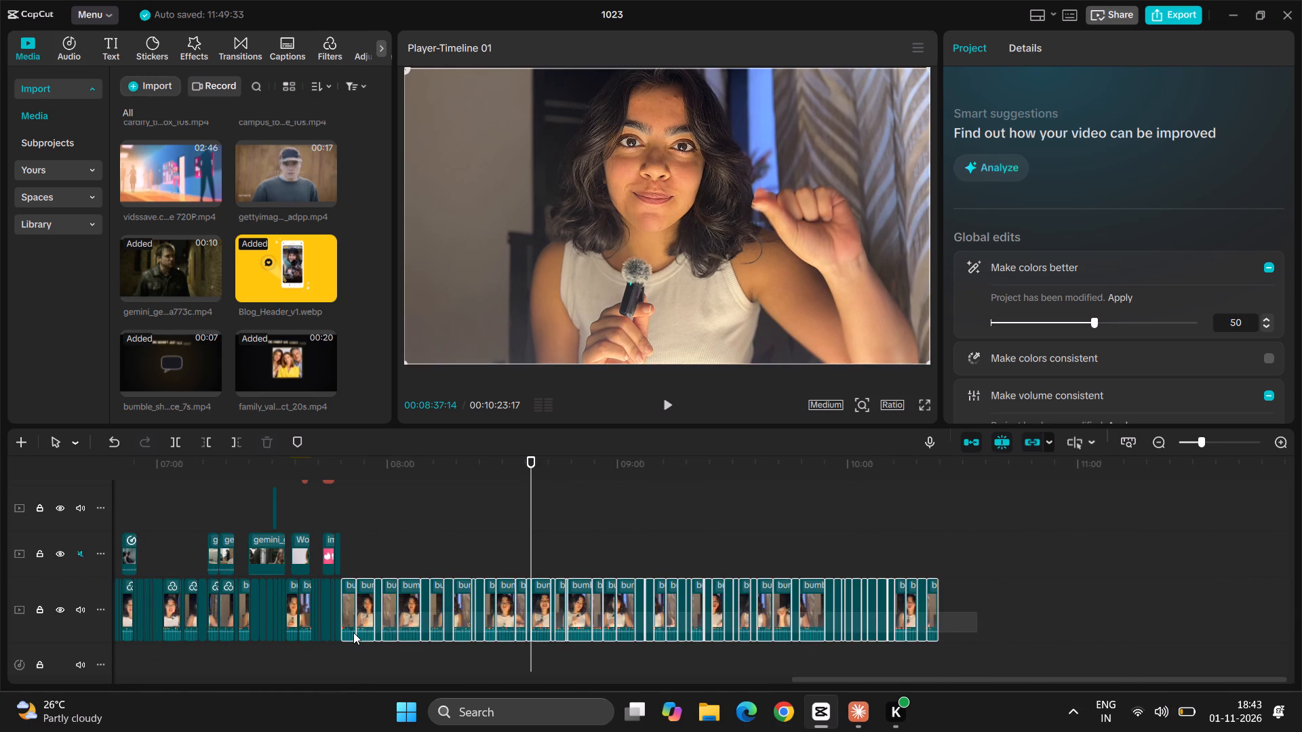
pyautogui.click(1137, 49)
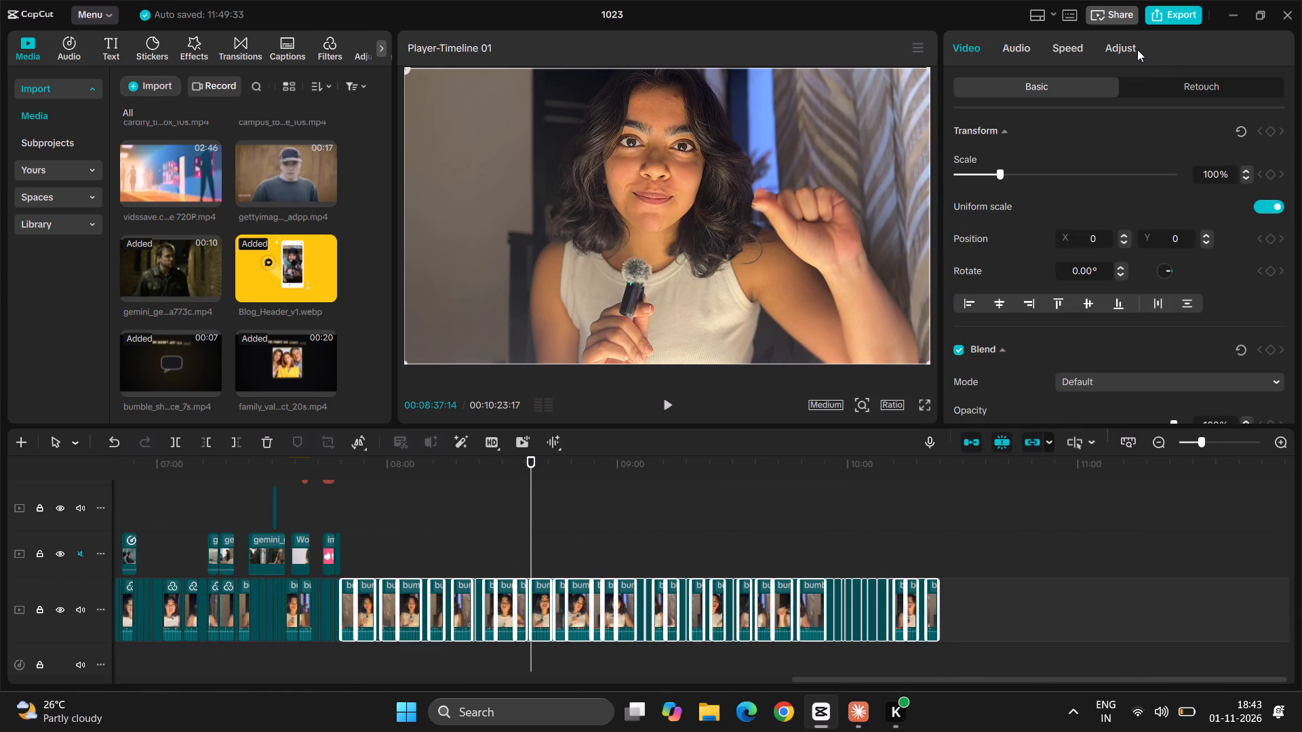
pyautogui.click(1120, 55)
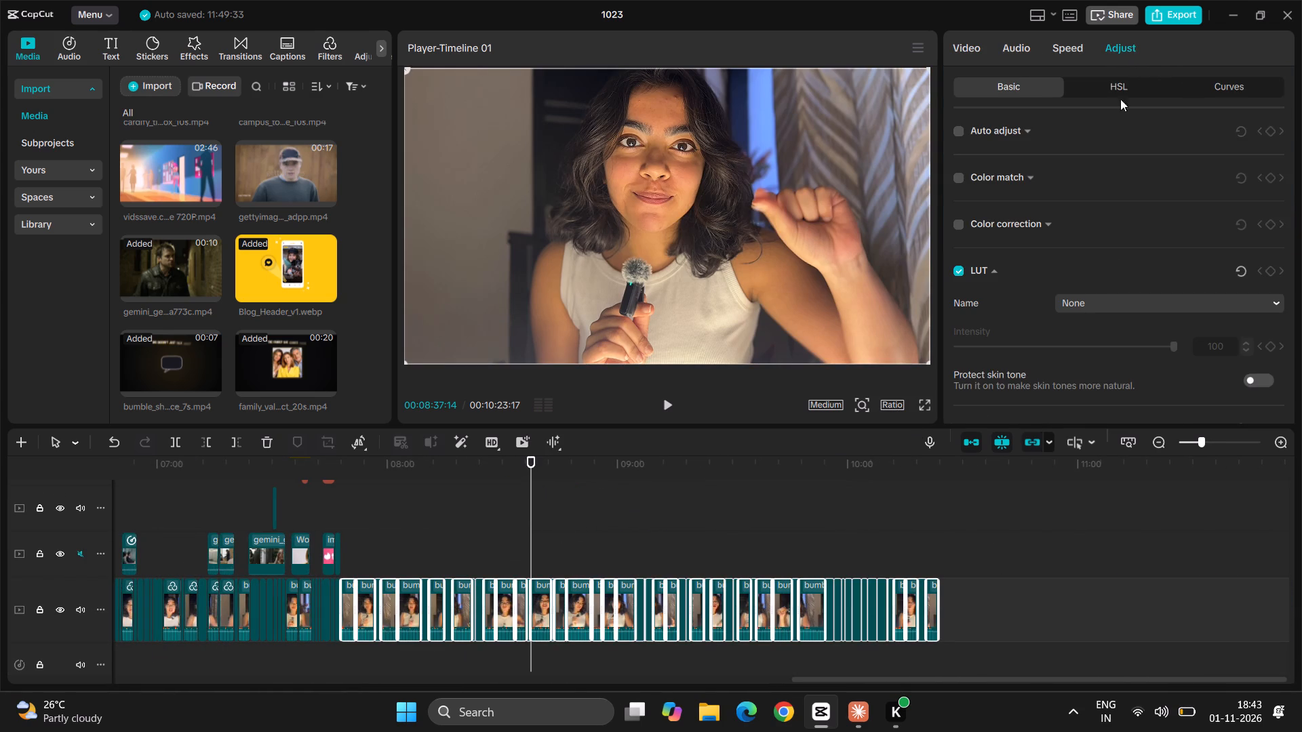
pyautogui.scroll(-4, 1133, 306)
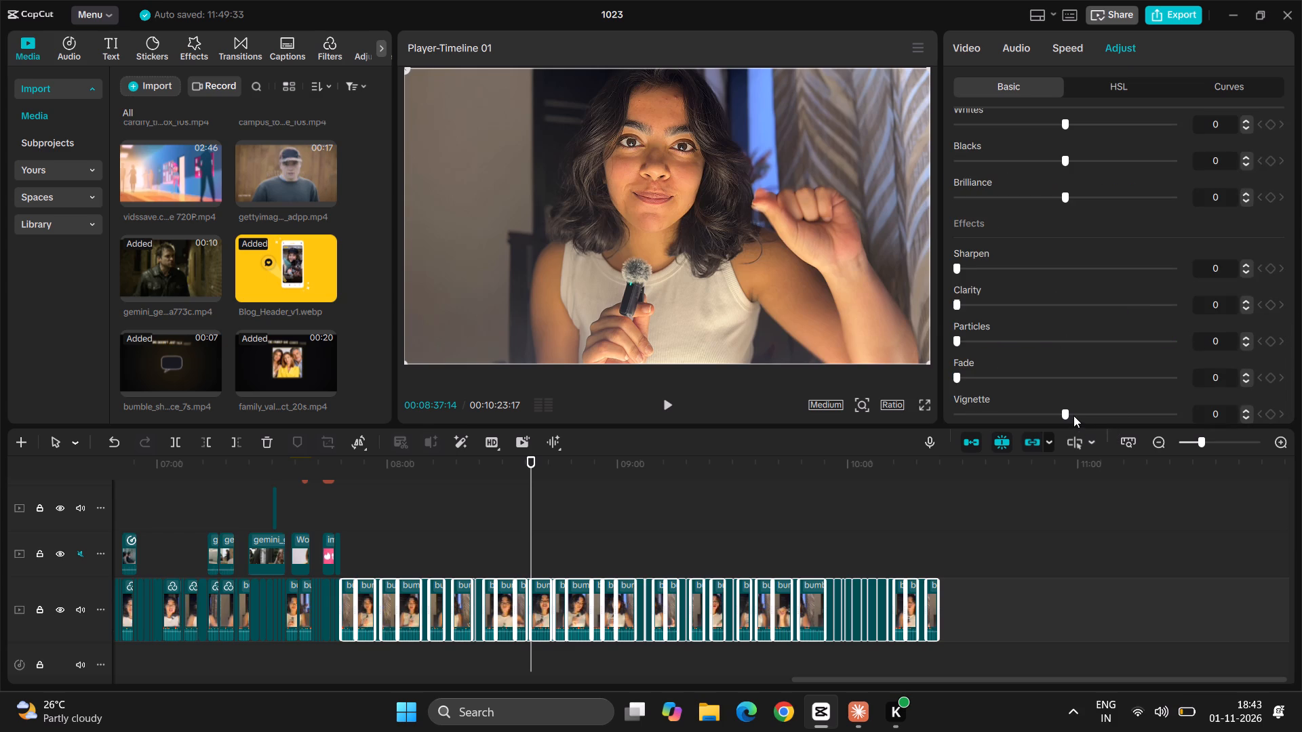
pyautogui.click(1073, 415)
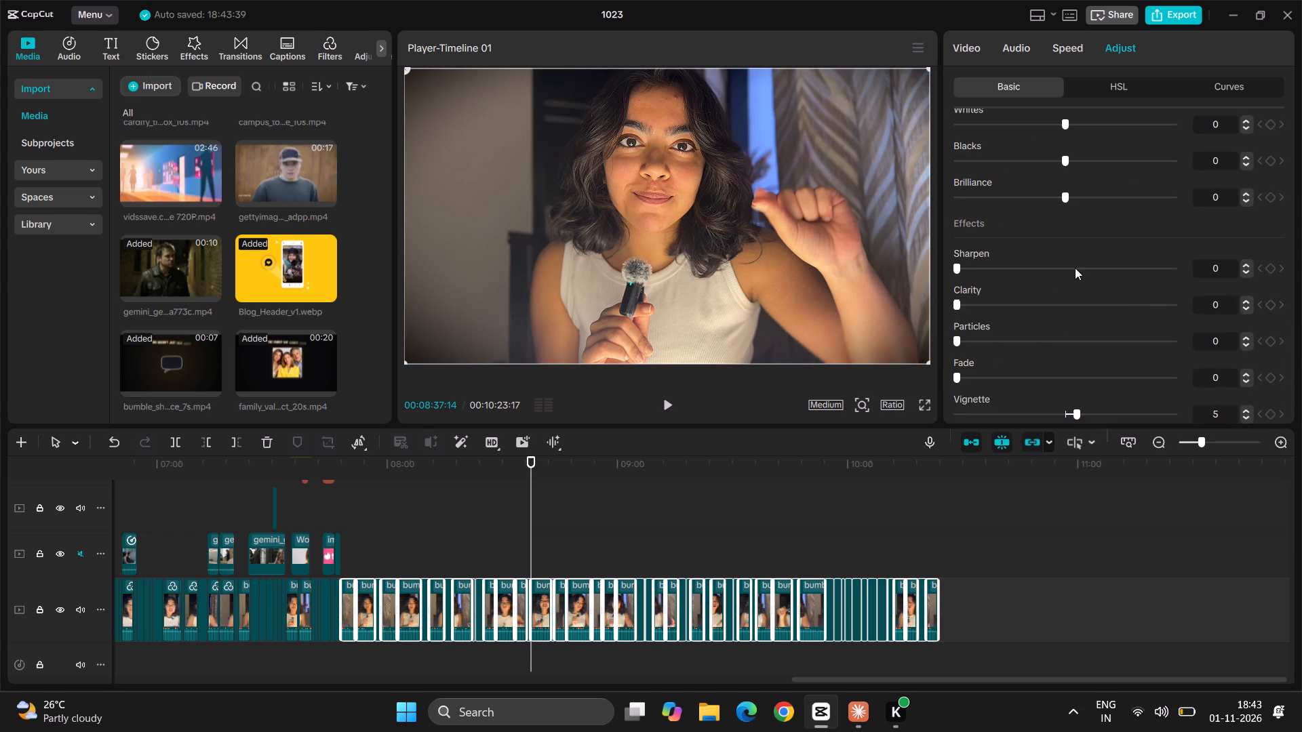
# Set Saturation to 5 and Contrast to 6 for the selected talking-head clips.
pyautogui.scroll(2, 1075, 268)
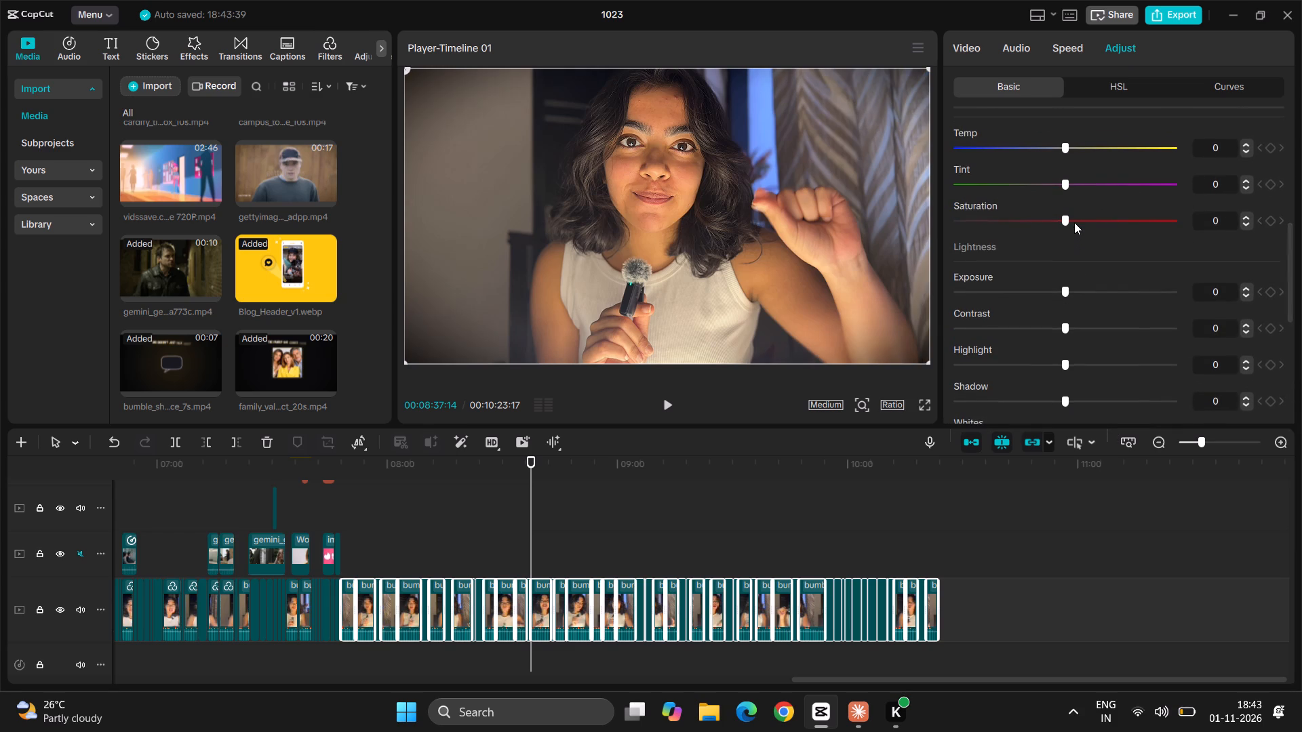
pyautogui.click(1074, 219)
pyautogui.click(1086, 228)
pyautogui.moveTo(1086, 228); pyautogui.dragTo(1073, 229)
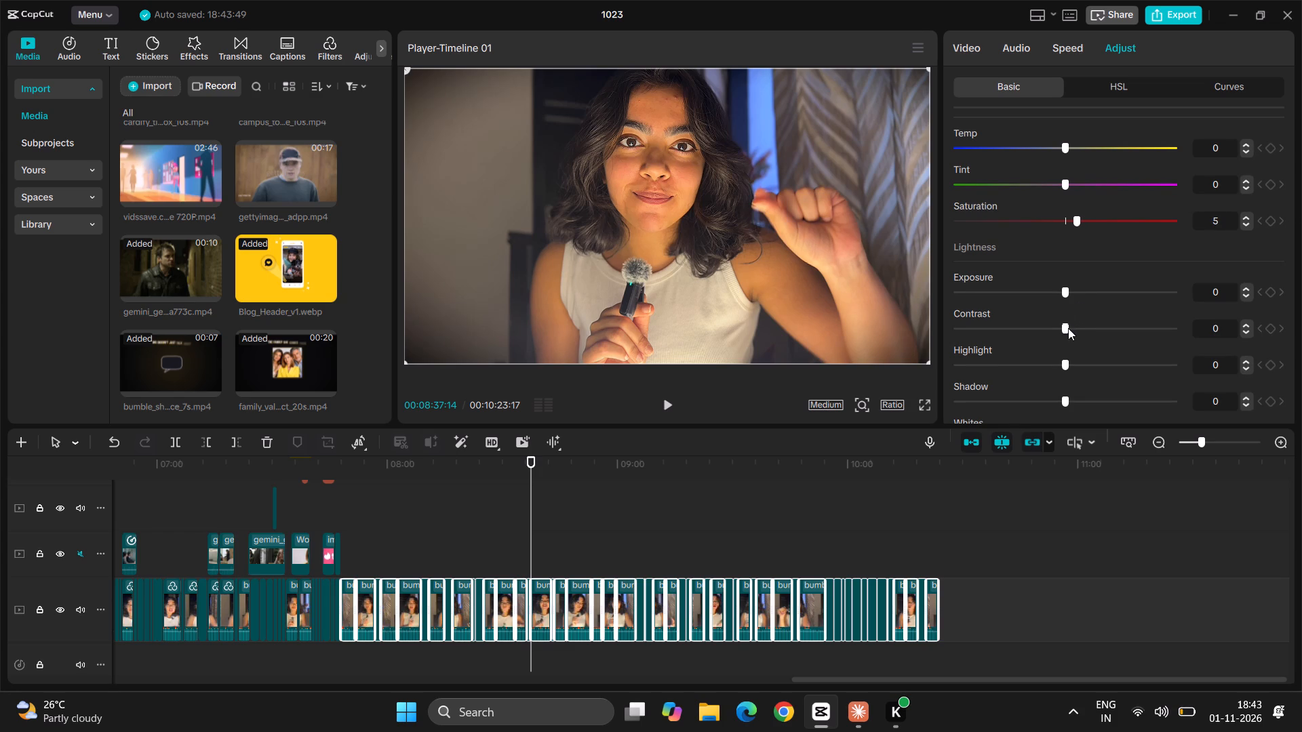
pyautogui.moveTo(1068, 328); pyautogui.dragTo(1046, 328)
pyautogui.moveTo(1046, 328); pyautogui.dragTo(1072, 333)
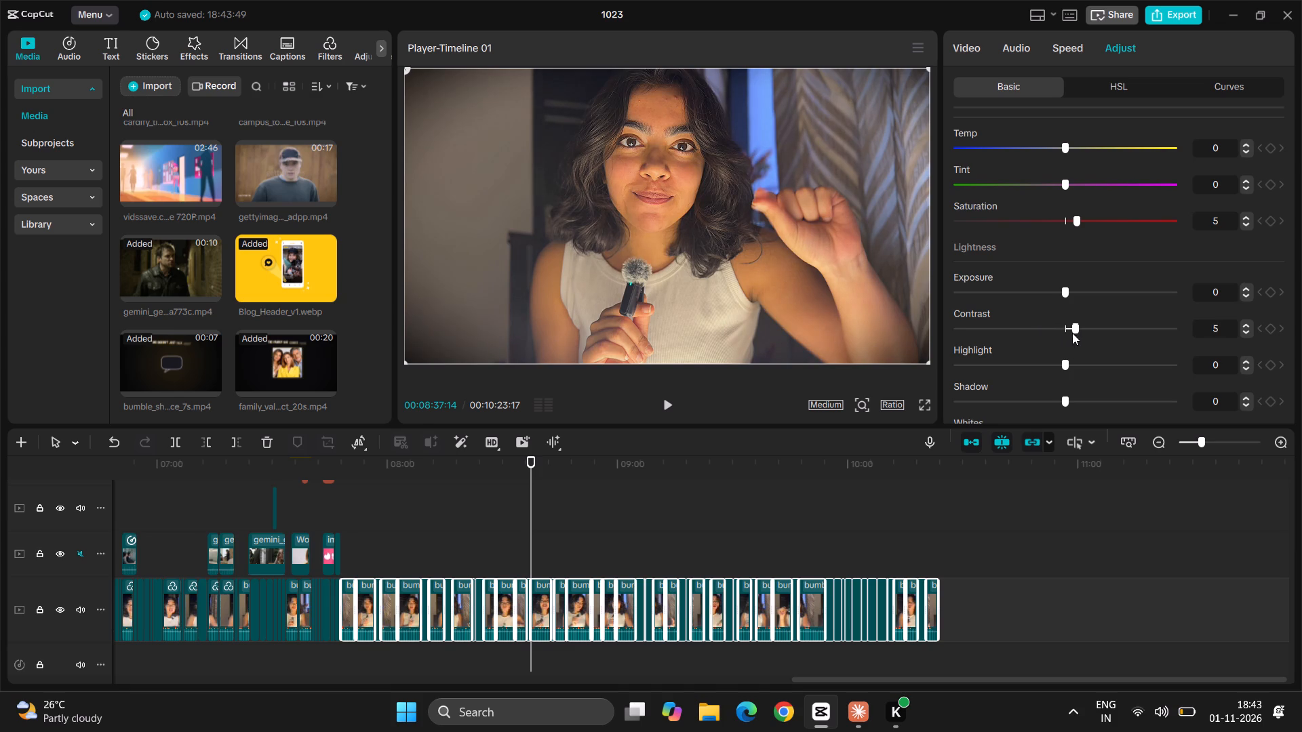
pyautogui.moveTo(1072, 333); pyautogui.dragTo(1076, 330)
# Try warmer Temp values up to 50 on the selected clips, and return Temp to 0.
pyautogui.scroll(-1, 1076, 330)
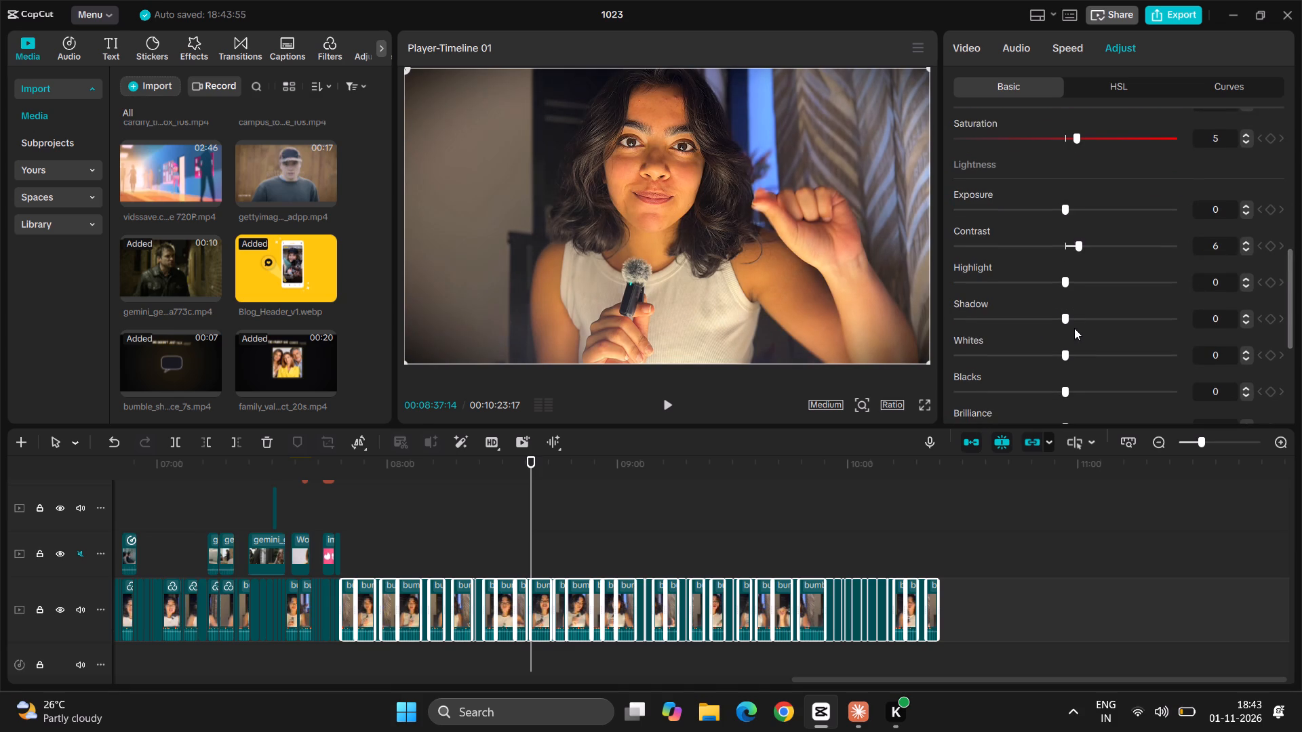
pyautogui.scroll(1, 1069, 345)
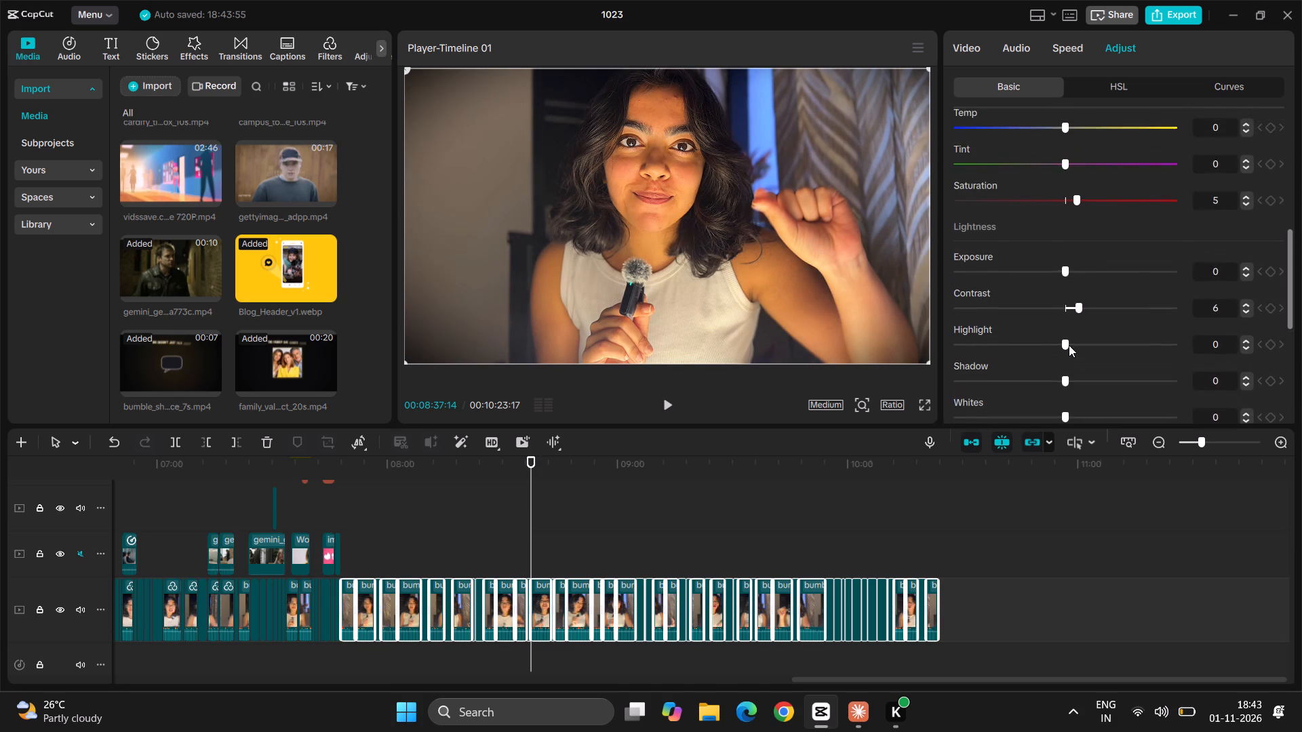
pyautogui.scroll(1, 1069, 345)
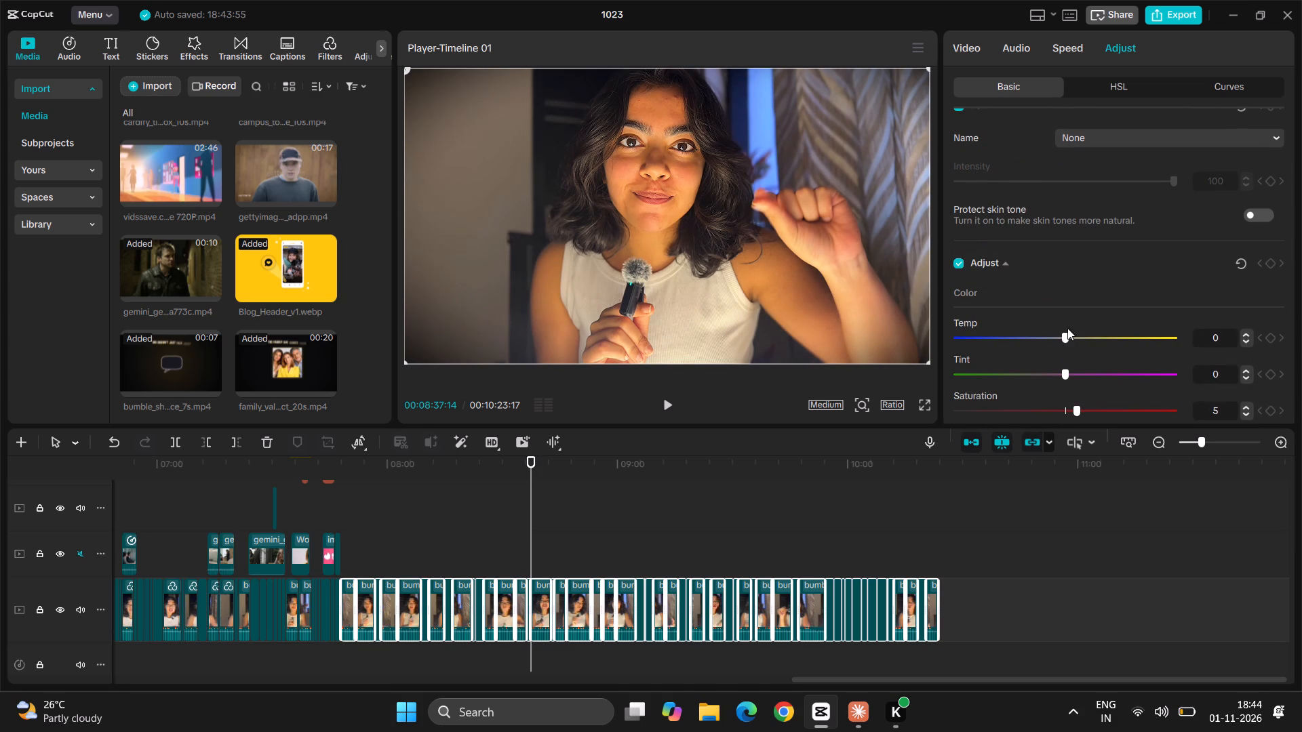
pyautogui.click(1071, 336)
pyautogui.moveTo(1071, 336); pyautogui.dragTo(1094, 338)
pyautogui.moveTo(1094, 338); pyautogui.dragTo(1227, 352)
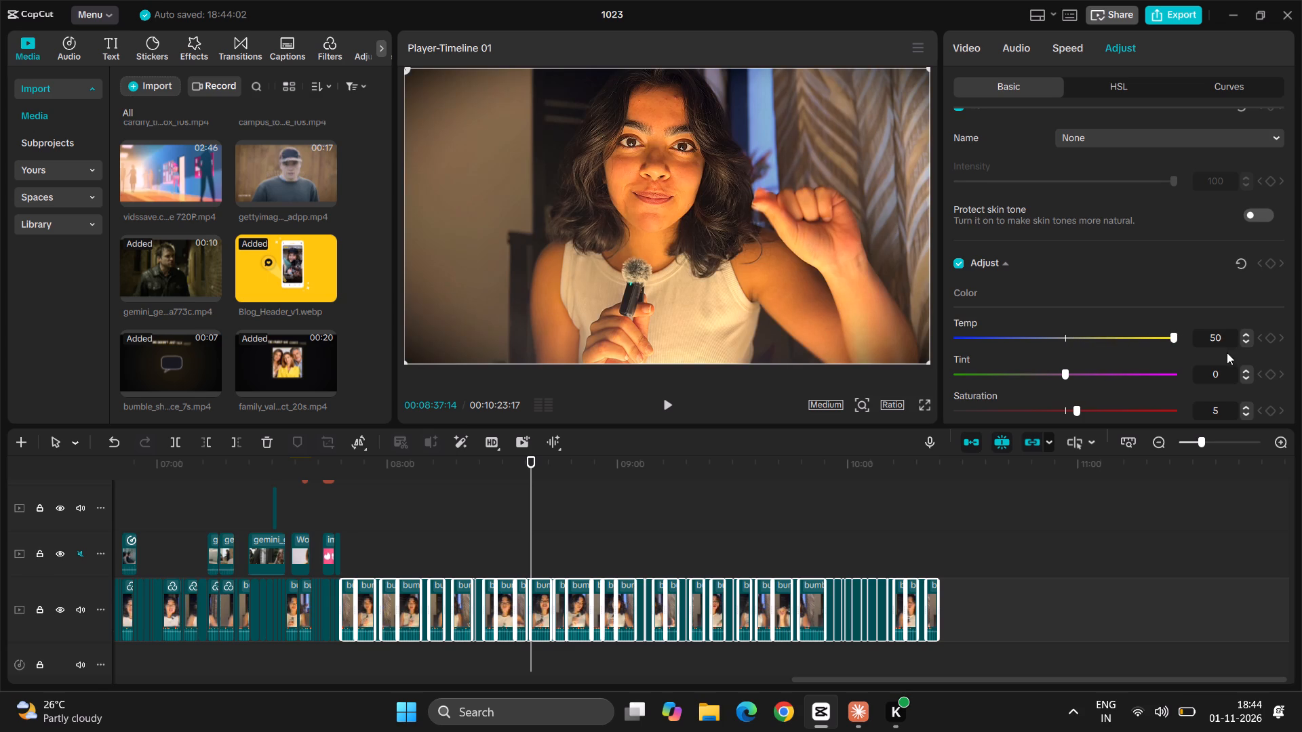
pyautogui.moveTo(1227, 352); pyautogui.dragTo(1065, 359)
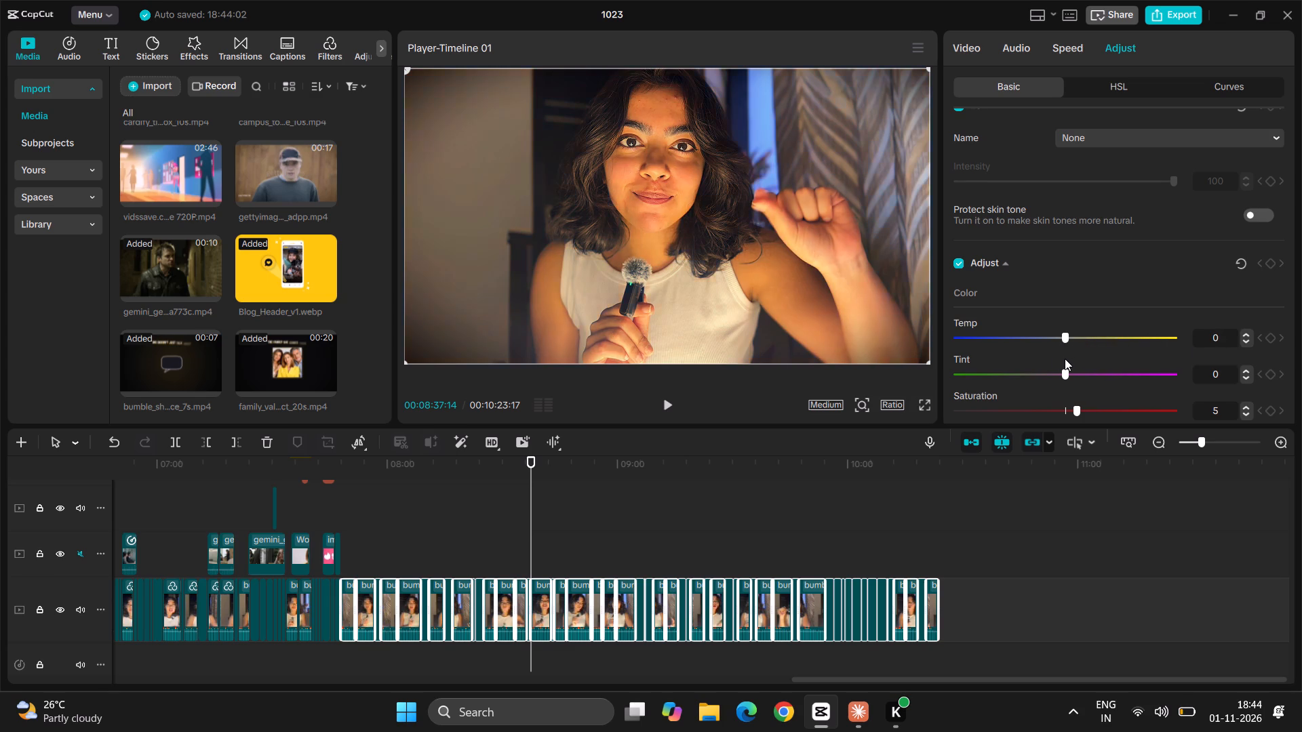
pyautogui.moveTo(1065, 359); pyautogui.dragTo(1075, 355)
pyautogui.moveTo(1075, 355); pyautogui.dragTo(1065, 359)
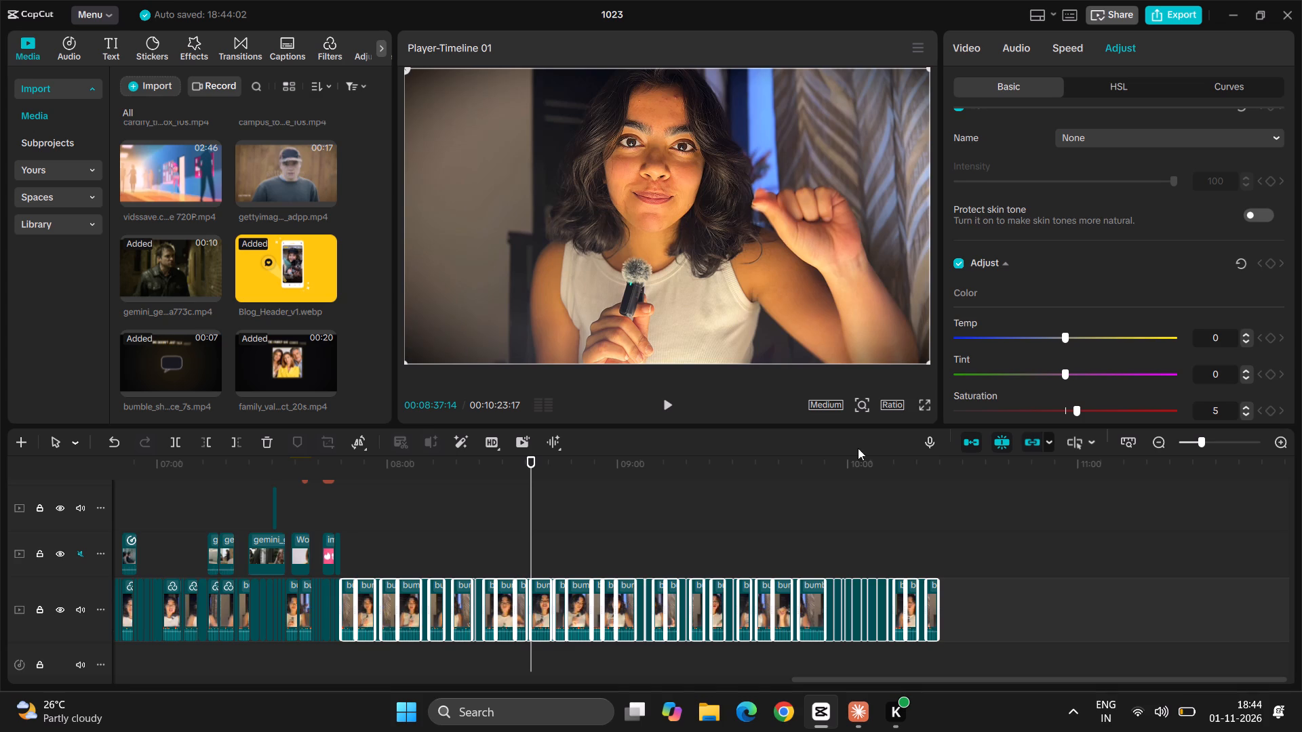
# Deselect the clips and scrub the adjusted talking-head footage between about 09:30 and 08:33 to check its look.
pyautogui.click(731, 508)
pyautogui.moveTo(731, 508); pyautogui.dragTo(727, 508)
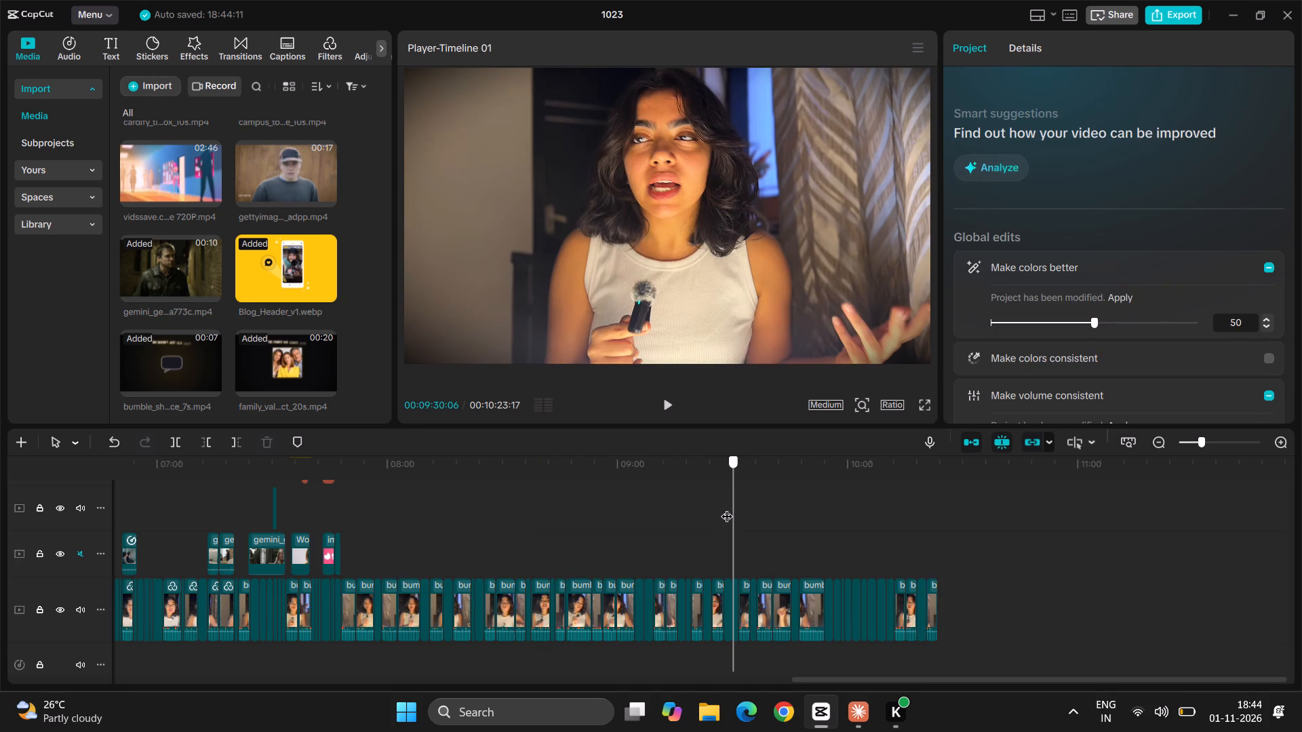
pyautogui.moveTo(727, 508); pyautogui.dragTo(511, 536)
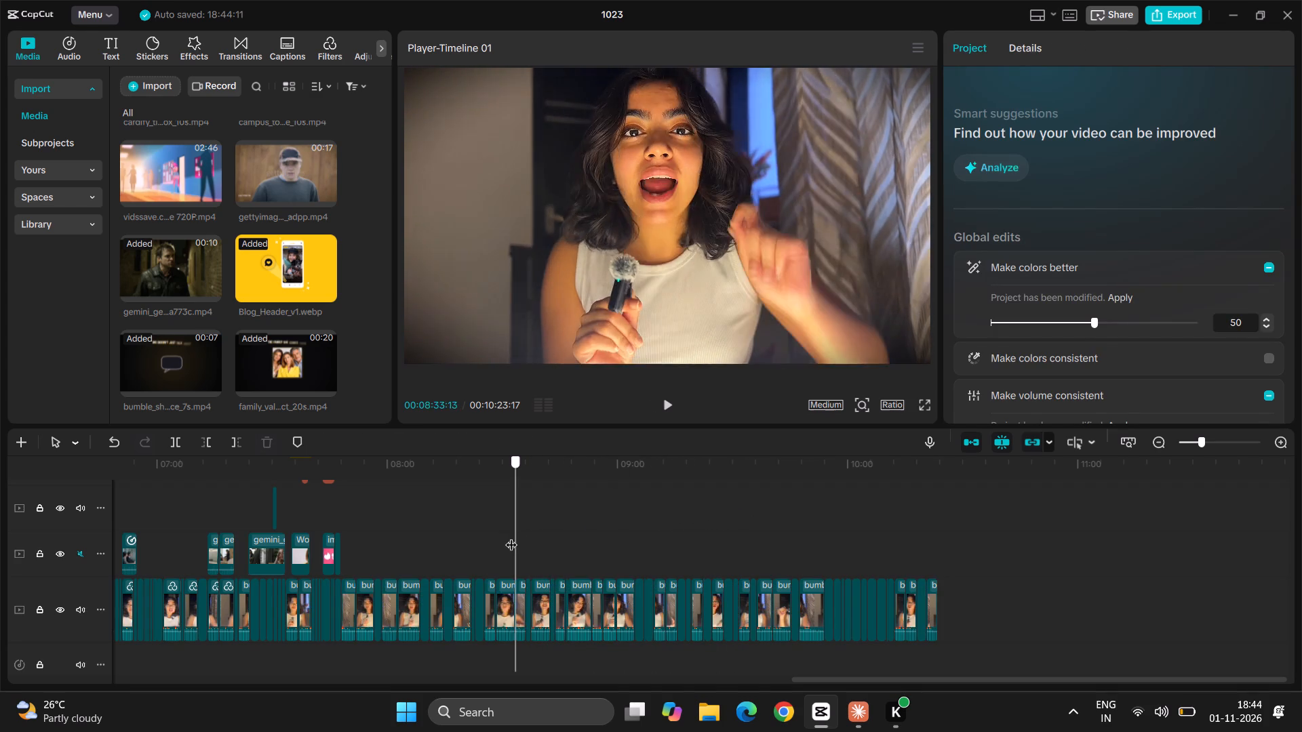
pyautogui.moveTo(511, 536); pyautogui.dragTo(534, 537)
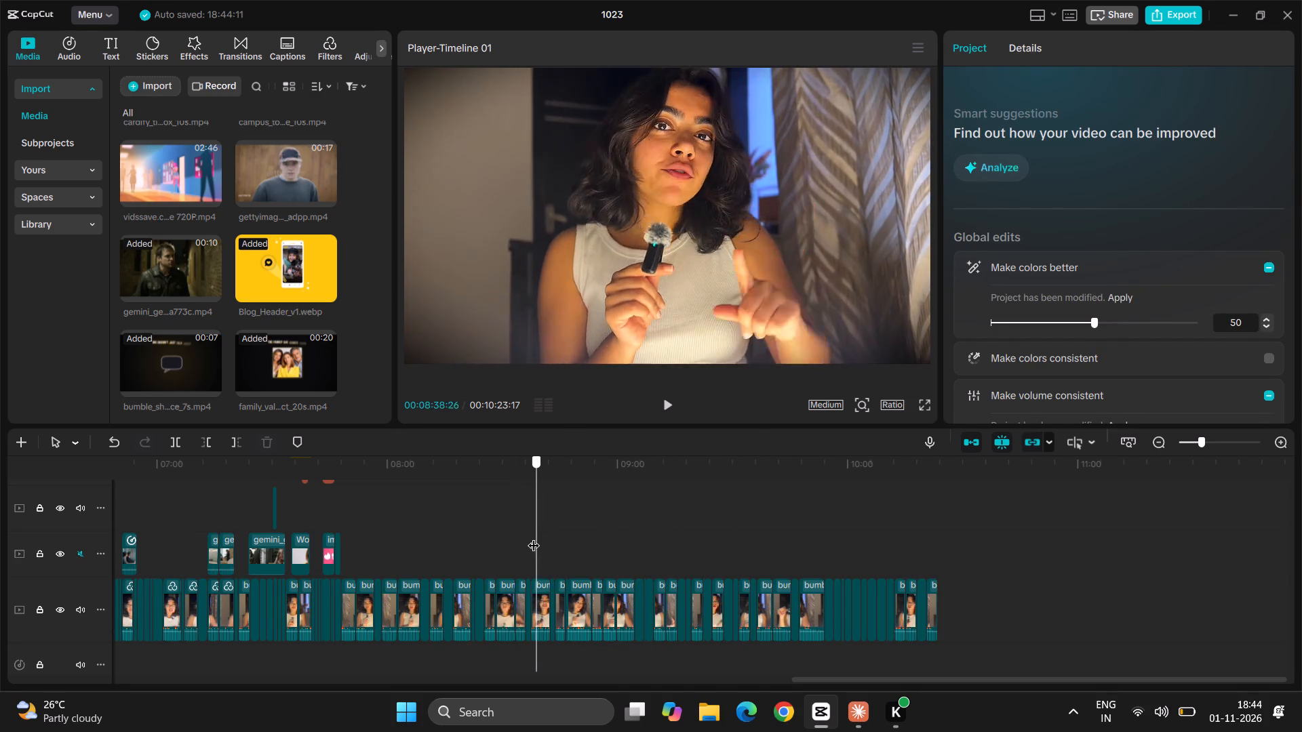
pyautogui.moveTo(534, 537); pyautogui.dragTo(516, 537)
# Play the adjusted talking-head footage from about 08:28 to about 08:37 to review the colour and vignette.
pyautogui.scroll(3, 516, 537)
pyautogui.hscroll(1, 516, 537)
pyautogui.scroll(1, 516, 537)
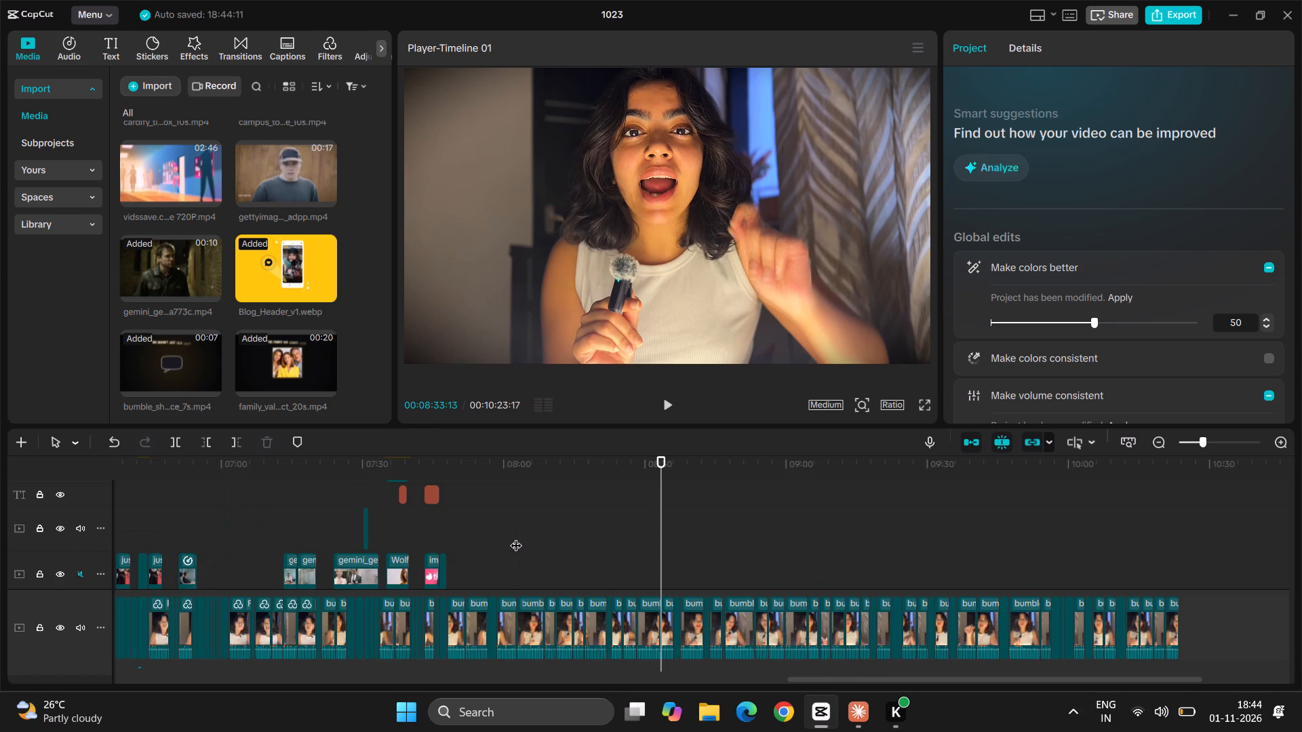
pyautogui.scroll(2, 516, 537)
pyautogui.keyDown('ctrl'); pyautogui.scroll(9, 516, 537); pyautogui.keyUp('ctrl')
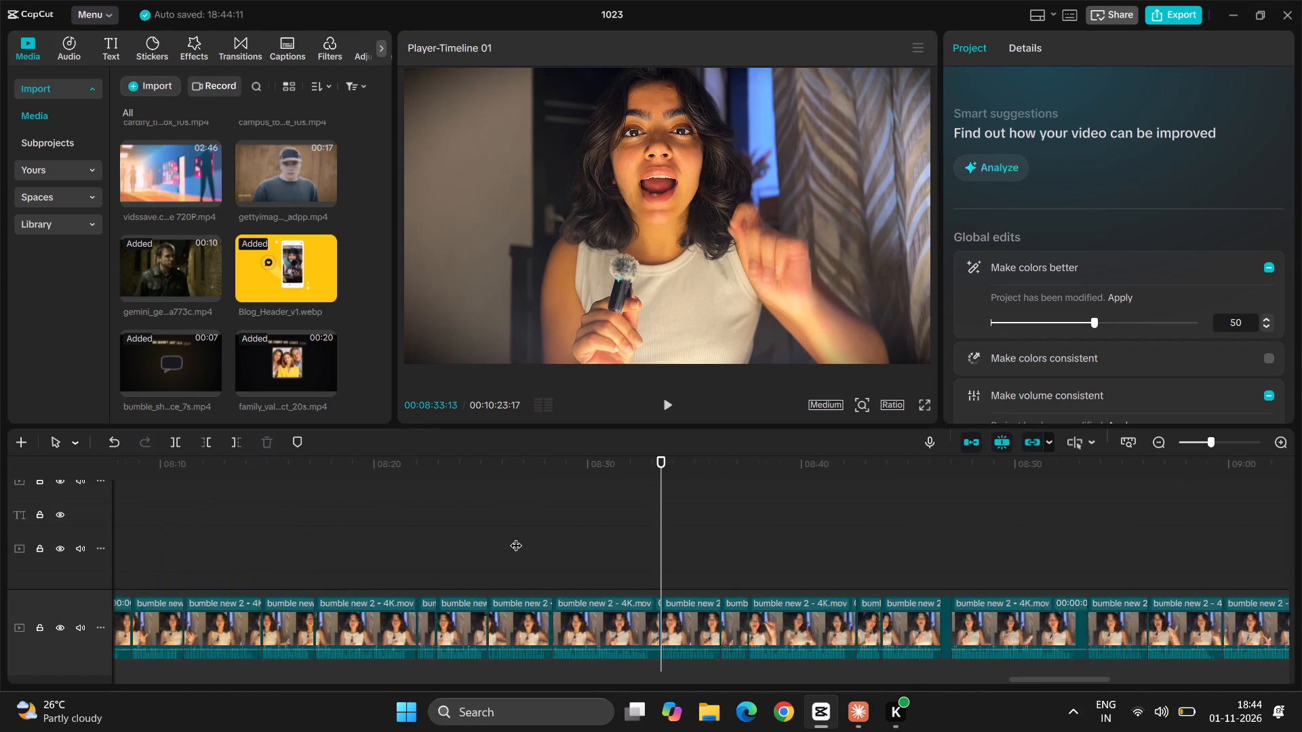
pyautogui.scroll(-1, 516, 537)
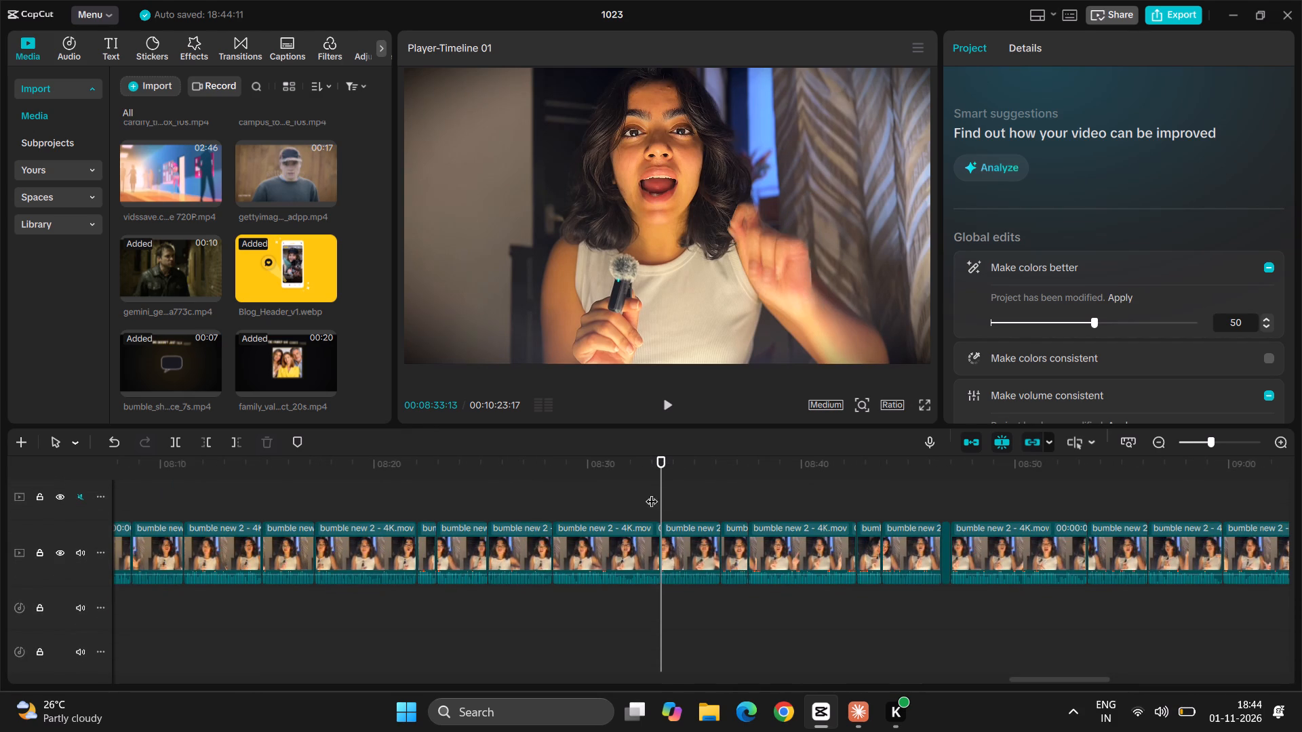
pyautogui.moveTo(658, 487); pyautogui.dragTo(555, 507)
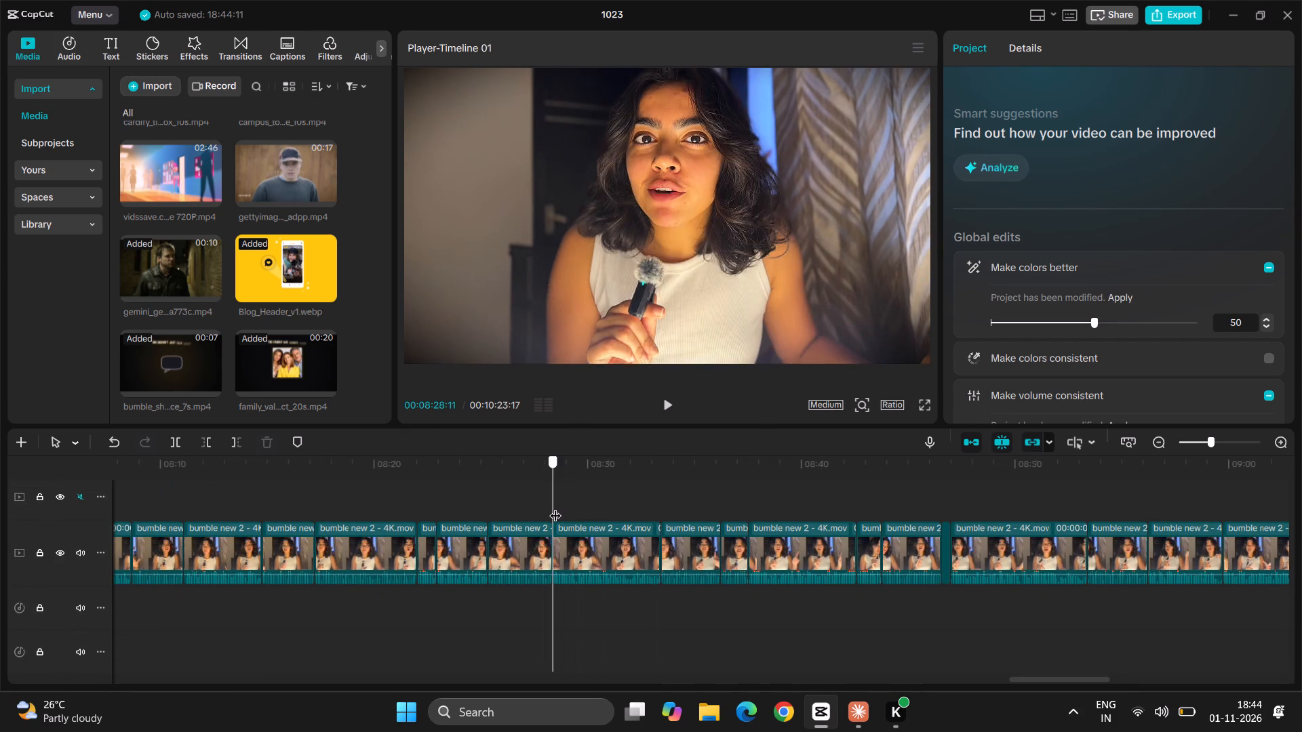
pyautogui.moveTo(555, 507); pyautogui.dragTo(556, 507)
pyautogui.press('space')
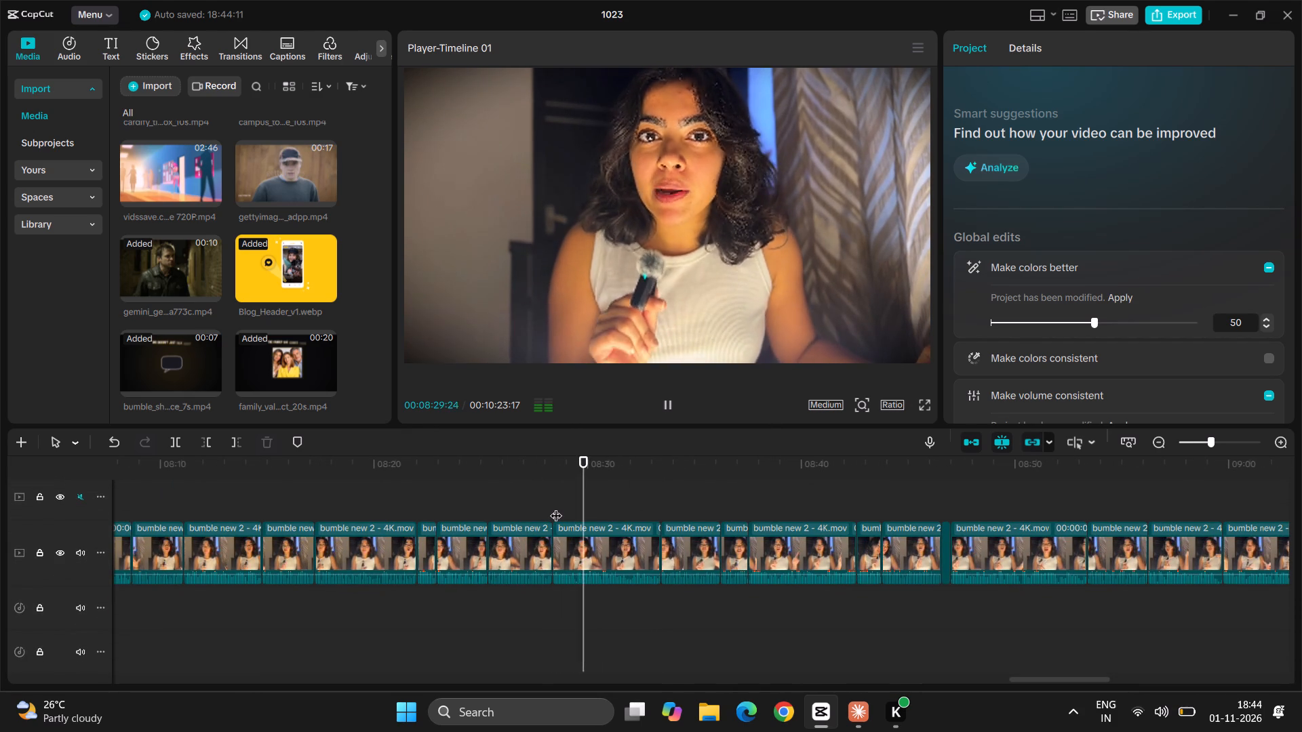
pyautogui.hscroll(-2, 743, 546)
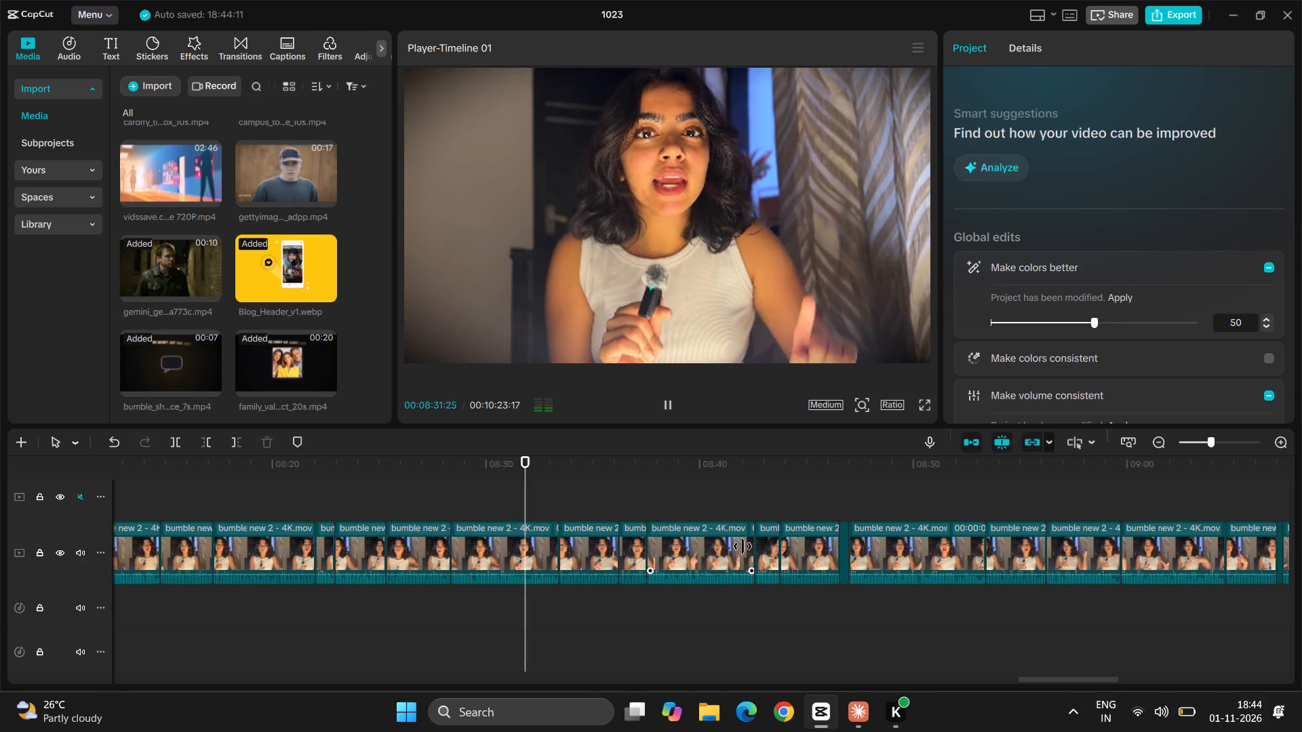
pyautogui.press('space')
pyautogui.press('space')
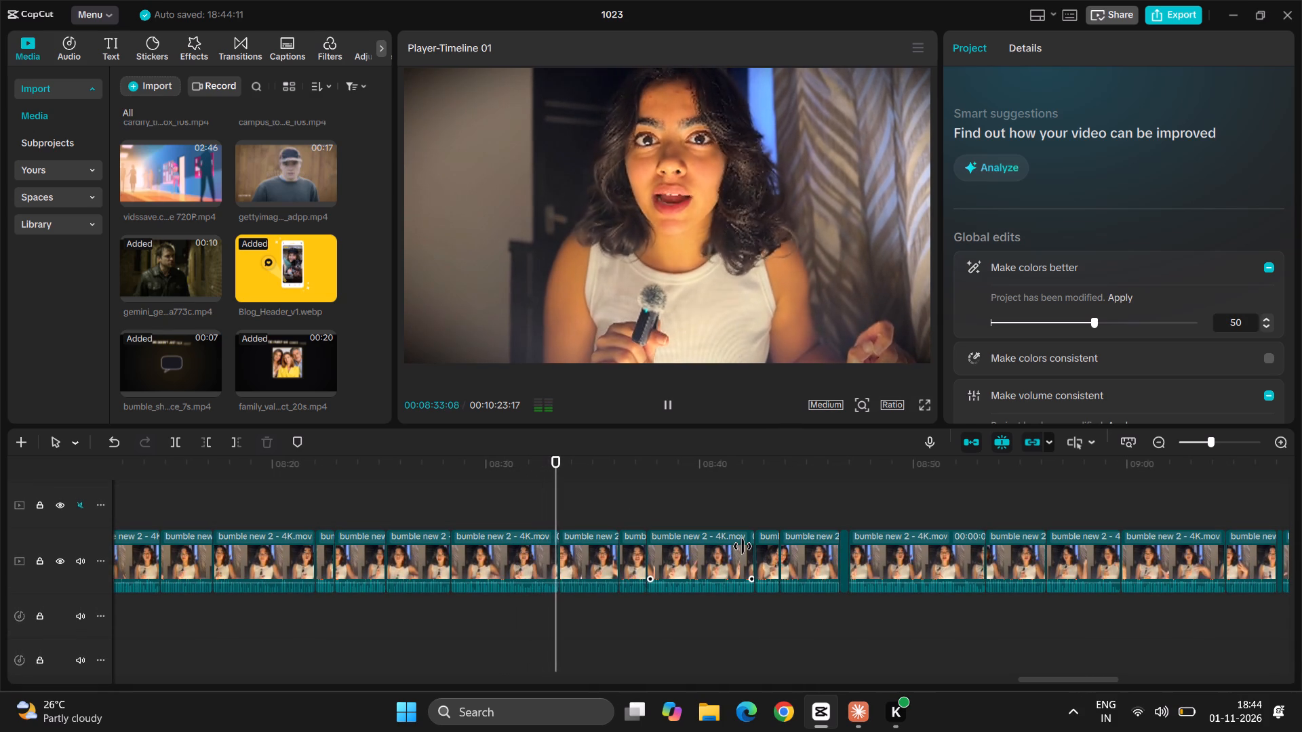
pyautogui.press('space')
pyautogui.scroll(1, 743, 546)
pyautogui.press('space')
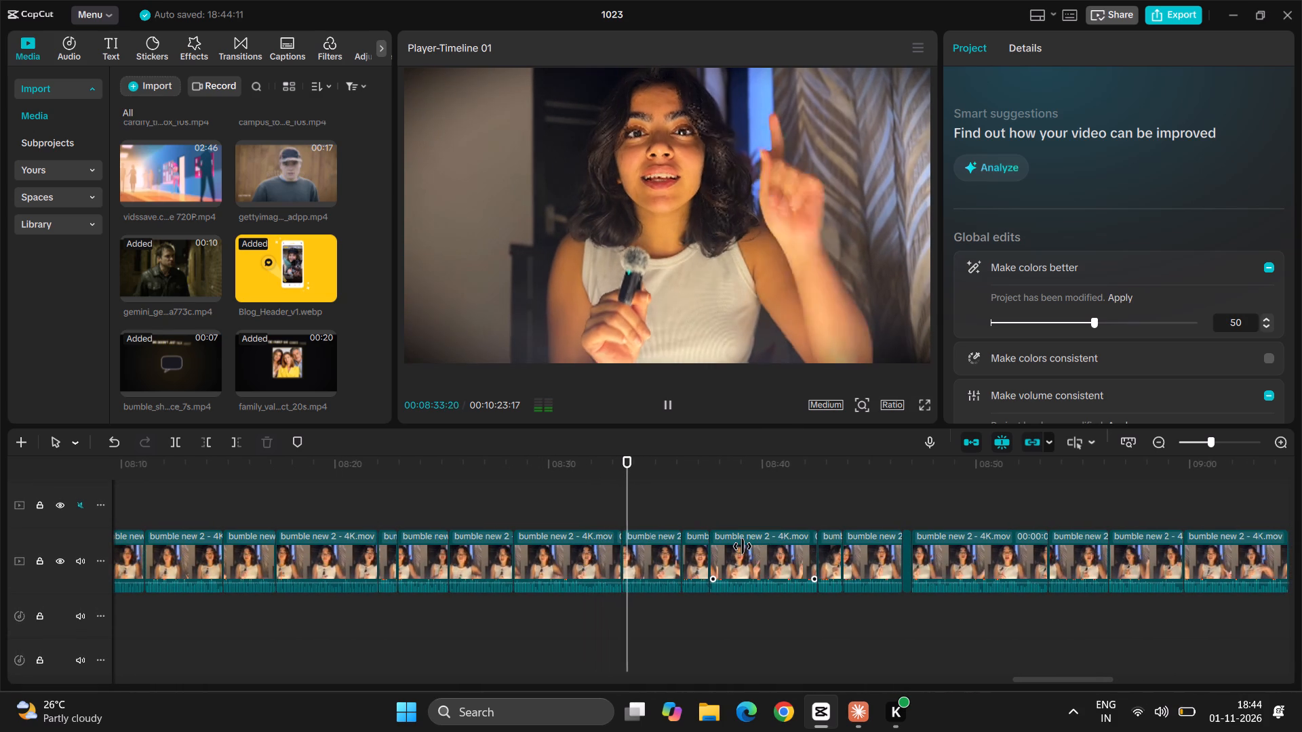
pyautogui.scroll(1, 764, 491)
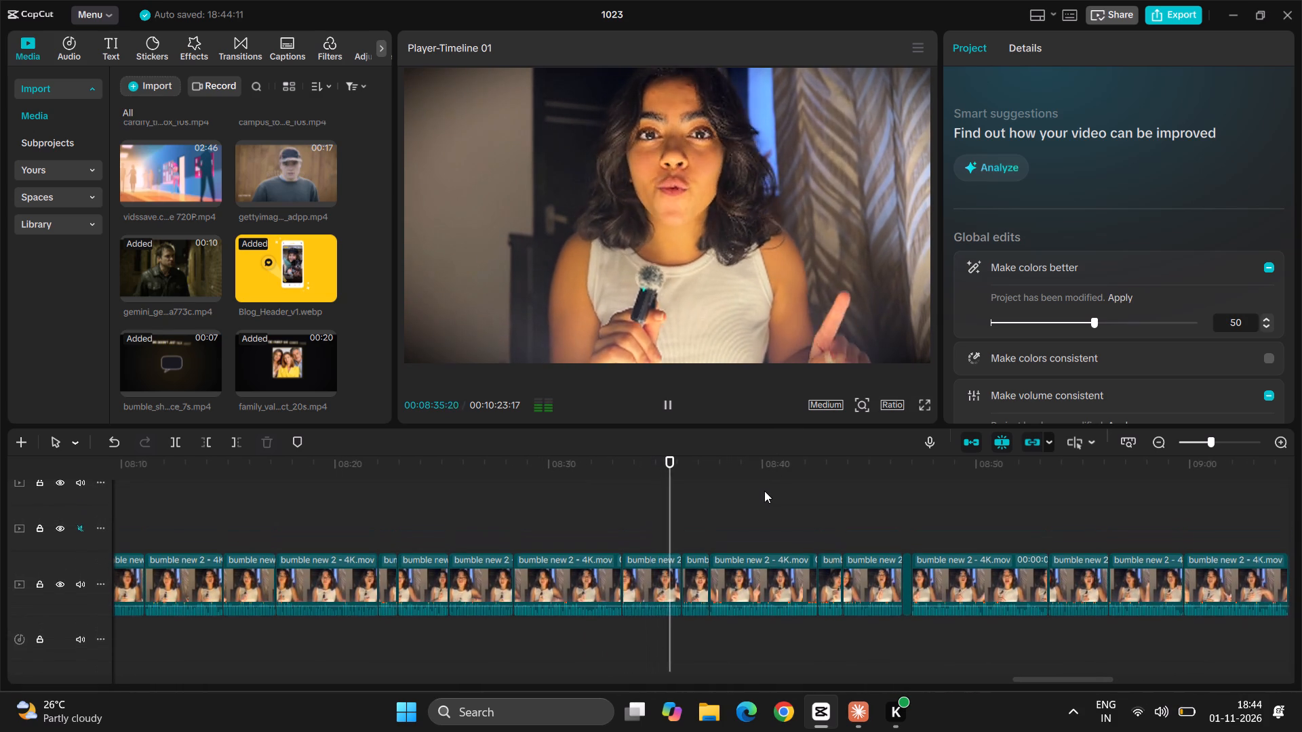
pyautogui.scroll(-1, 764, 491)
pyautogui.press('space')
pyautogui.press('space')
pyautogui.hscroll(1, 764, 491)
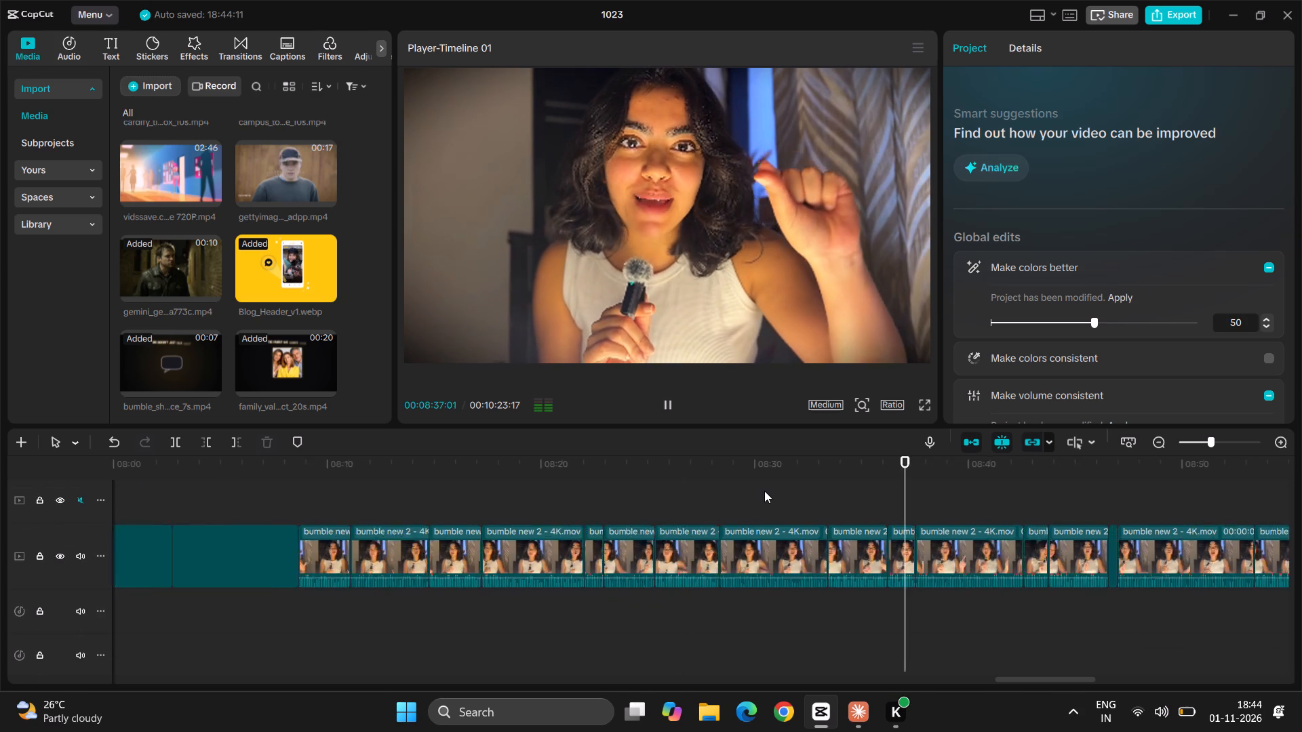
pyautogui.hscroll(1, 764, 491)
pyautogui.press('space')
# Play the talking-head footage from about 07:50 to 07:53, just after the image and Bumble overlay clips.
pyautogui.hscroll(2, 764, 491)
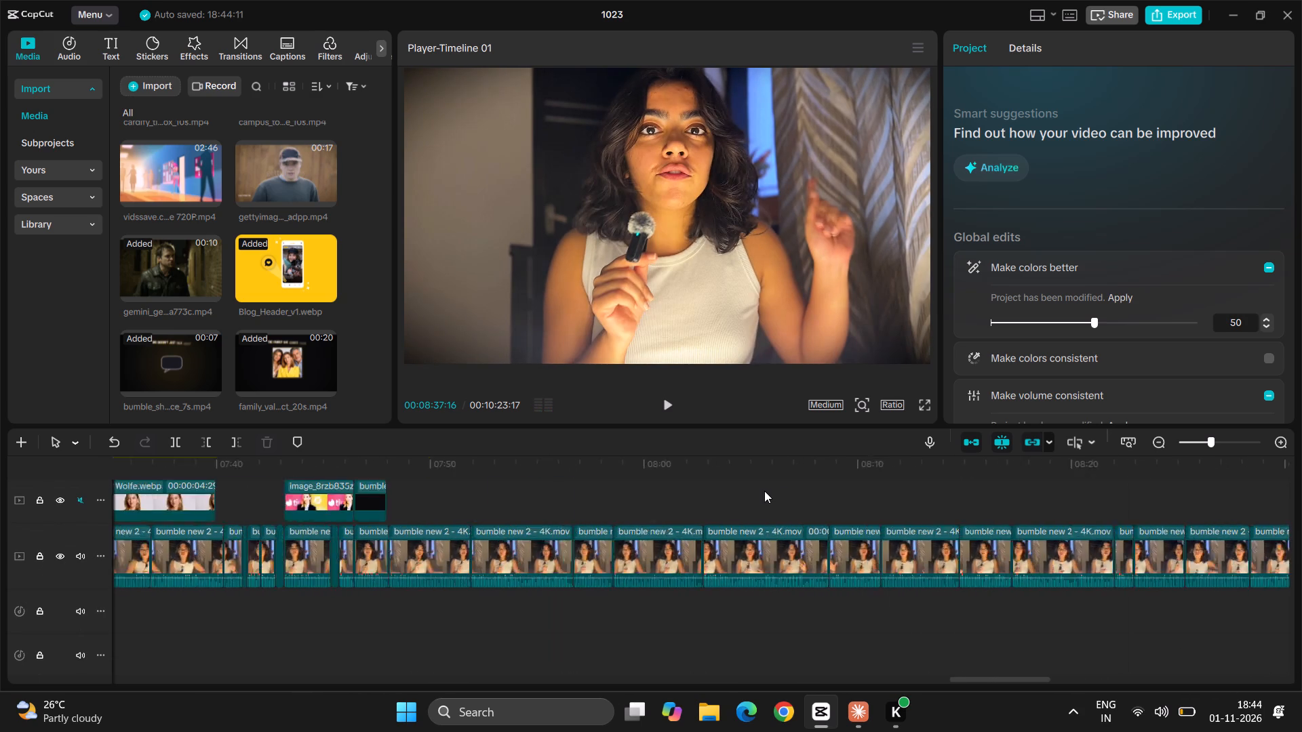
pyautogui.hscroll(1, 764, 491)
pyautogui.scroll(1, 764, 491)
pyautogui.click(789, 489)
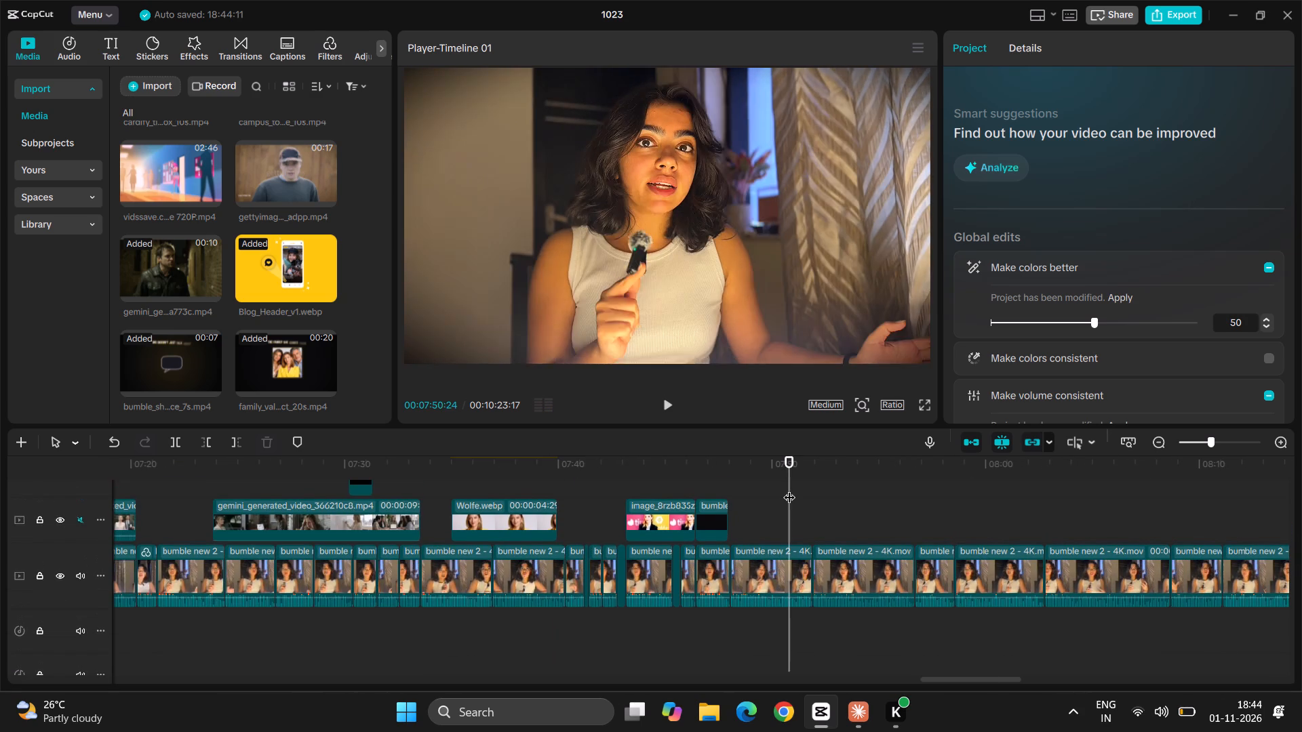
pyautogui.press('space')
pyautogui.hscroll(-1, 920, 549)
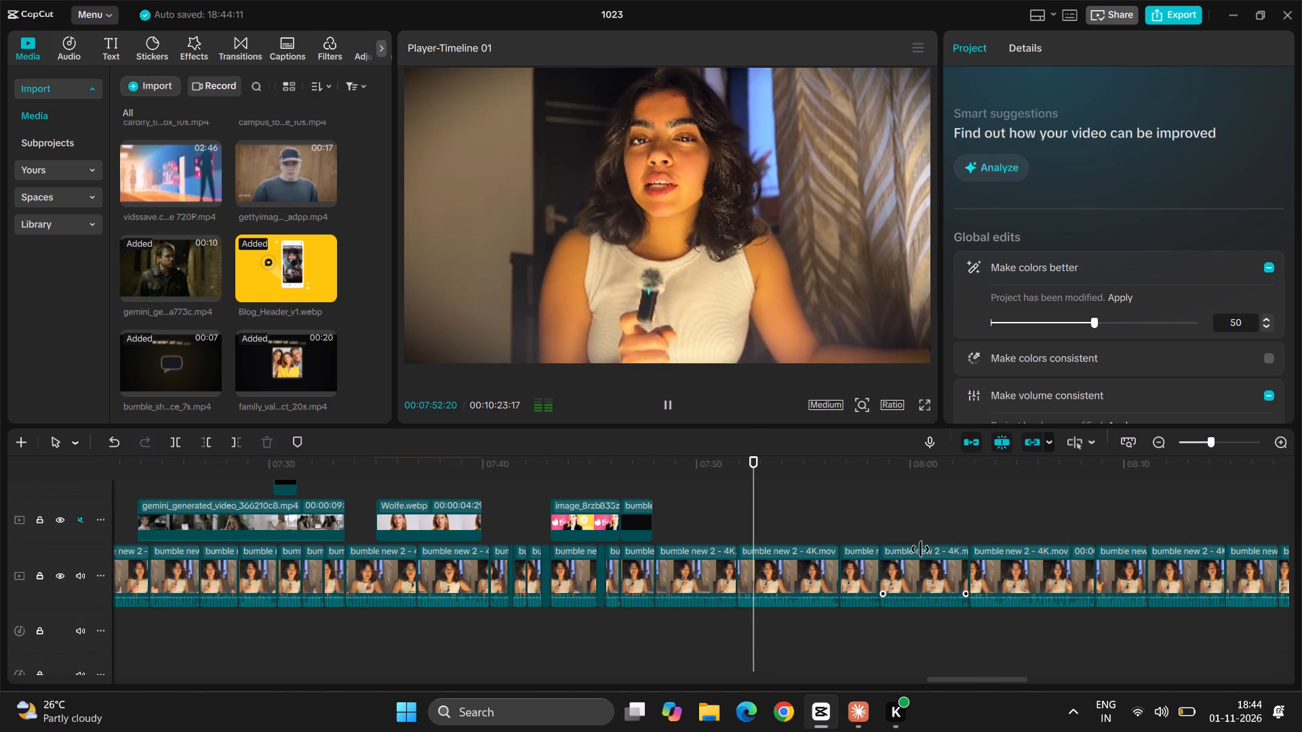
pyautogui.press('space')
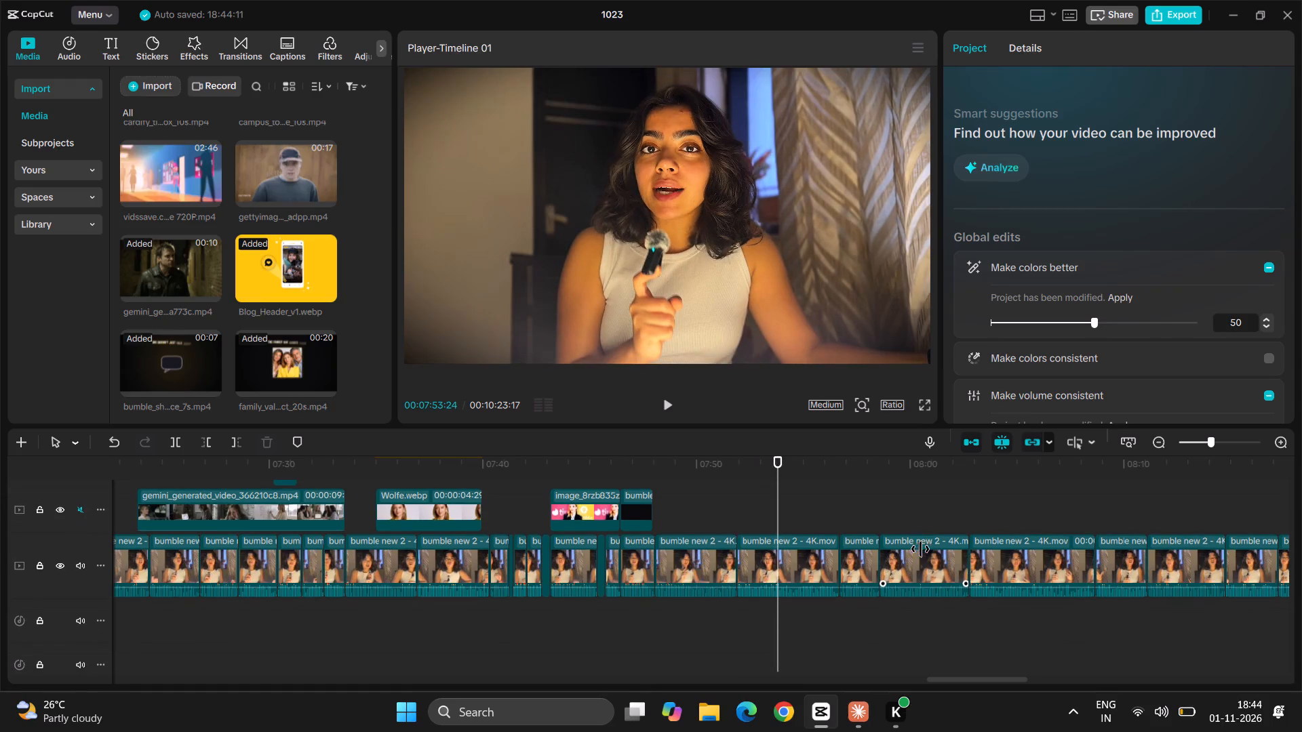
# Switch to Chrome, search Google for Notion and open the Bumble script page from the Notion result.
pyautogui.click(778, 725)
pyautogui.click(460, 439)
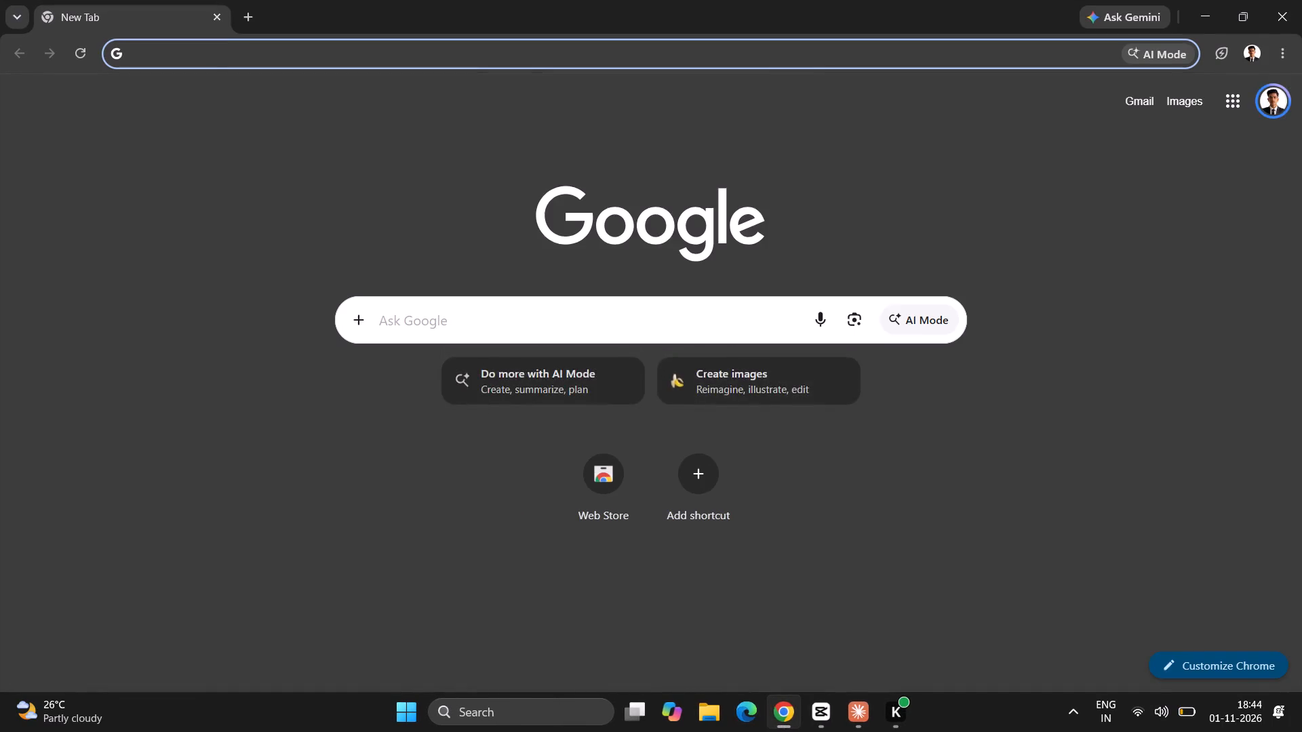
pyautogui.click(631, 319)
pyautogui.press('m')
pyautogui.press('BackSpace')
pyautogui.write('noti')
pyautogui.press('Return')
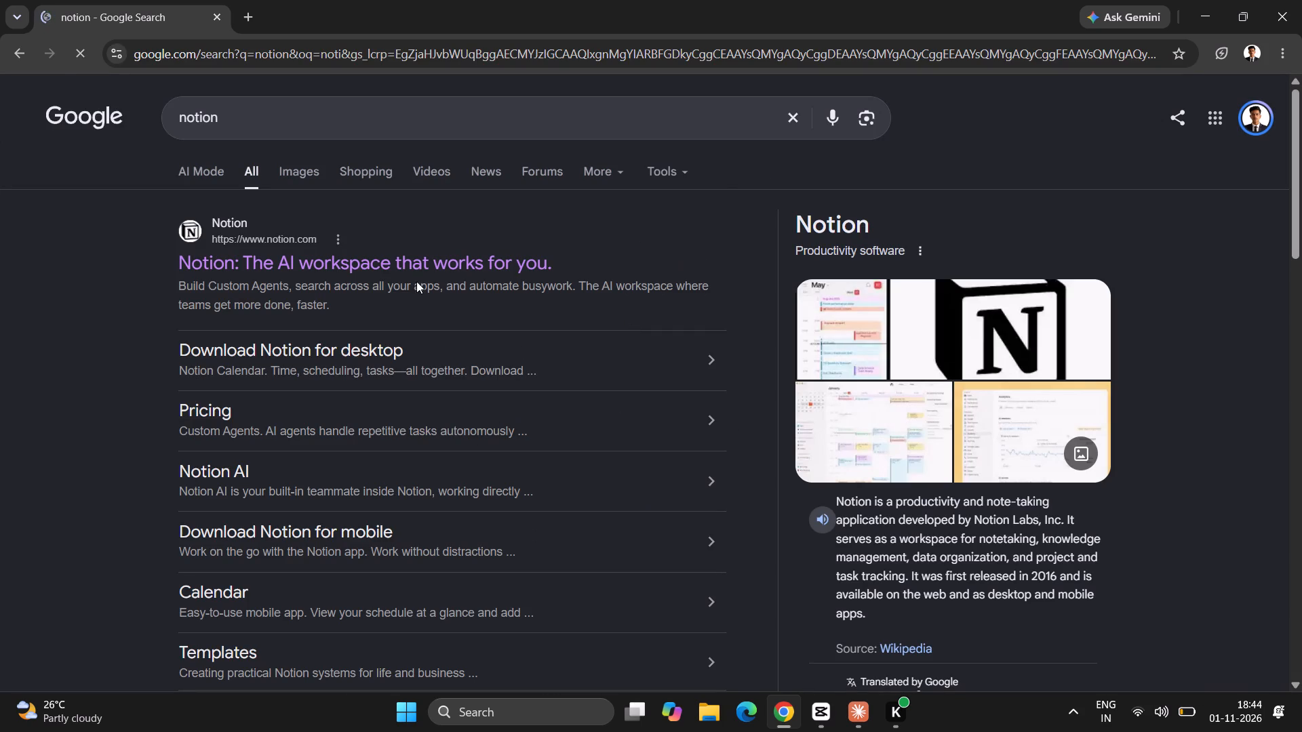
pyautogui.click(384, 265)
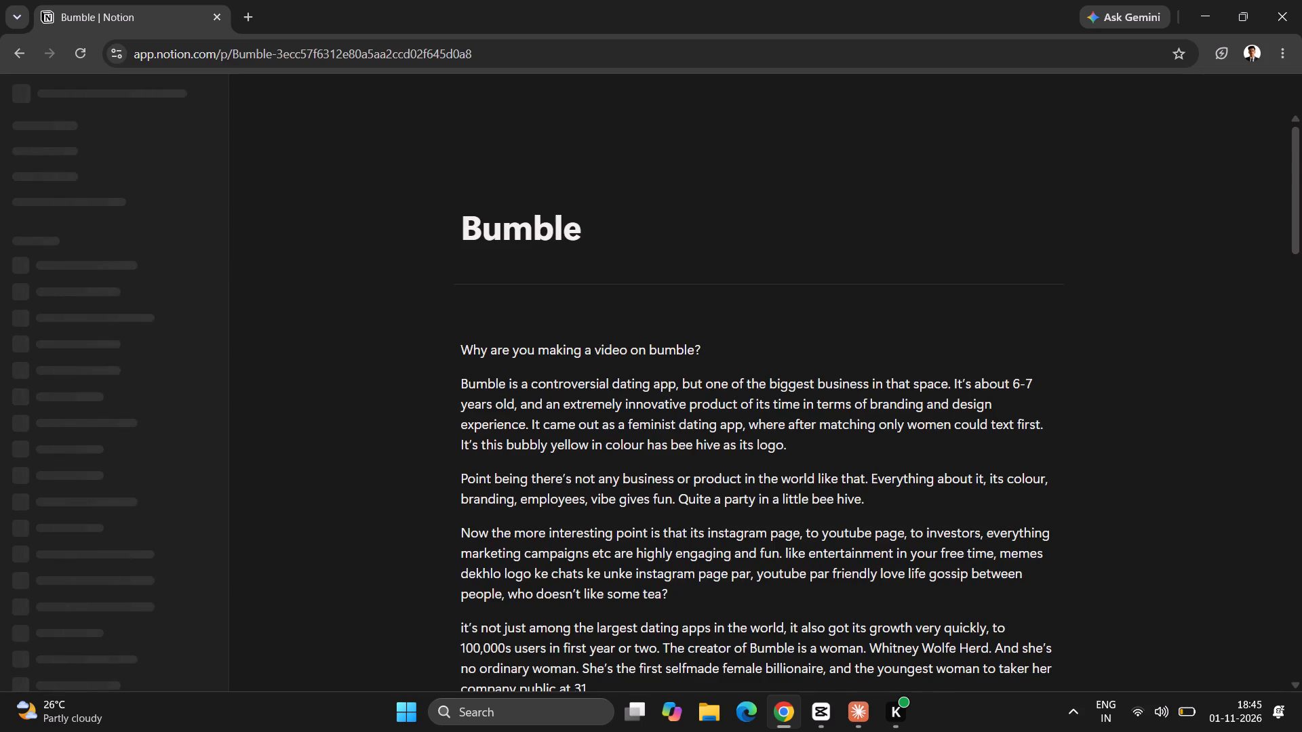
# Look through the Bumble script from its opening notes to the Commencement of Bumble section.
pyautogui.scroll(-8, 541, 554)
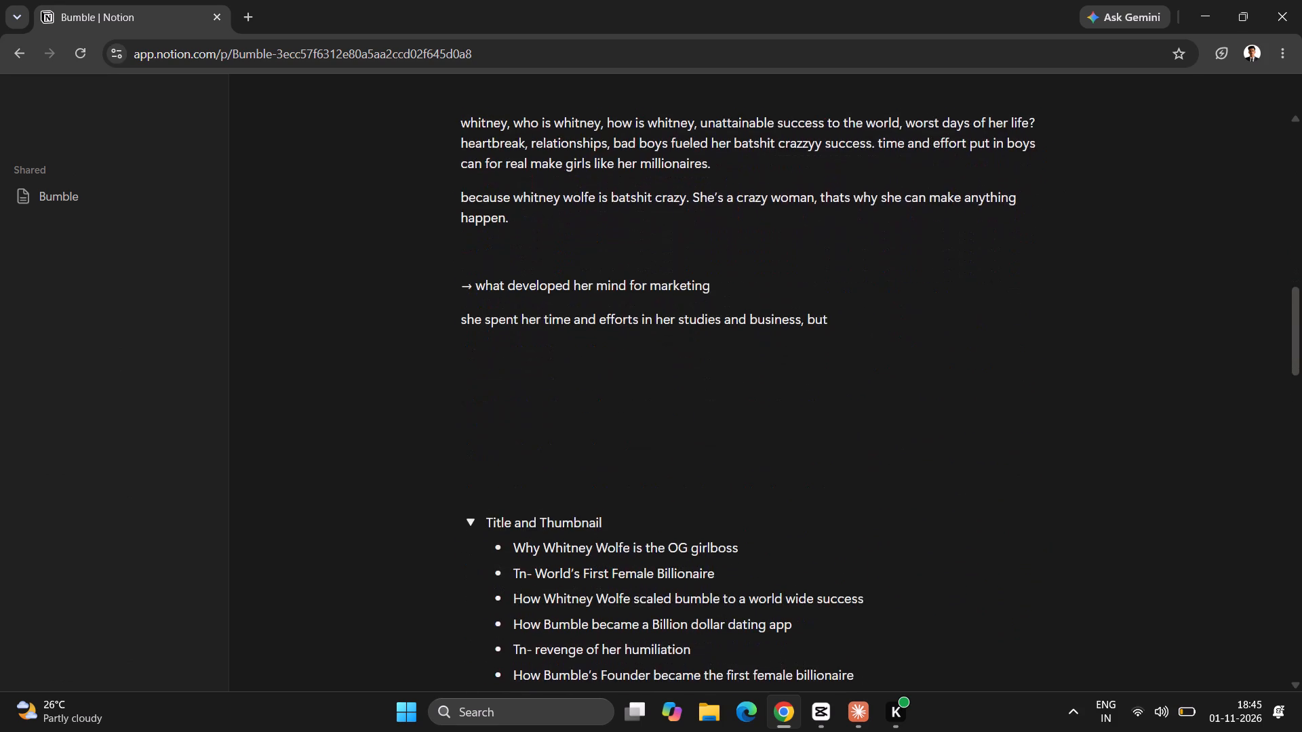
pyautogui.scroll(-6, 541, 554)
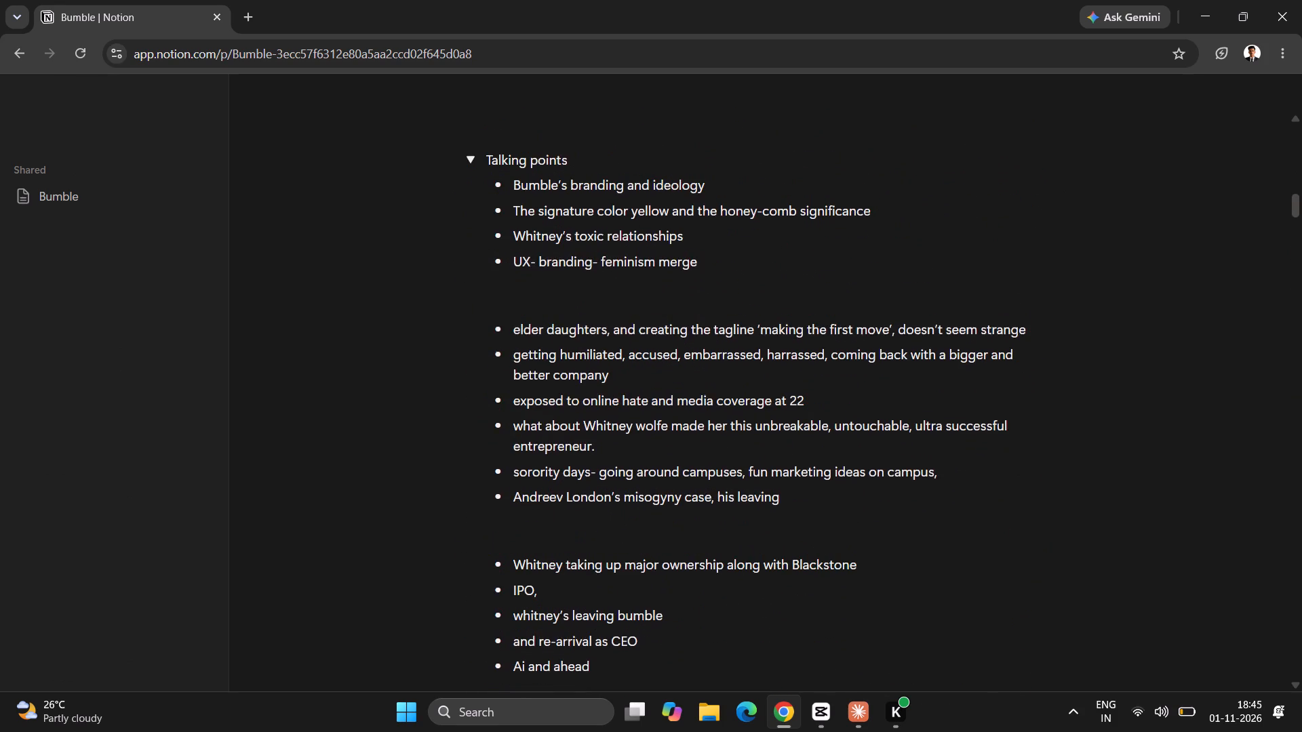
pyautogui.scroll(-6, 541, 554)
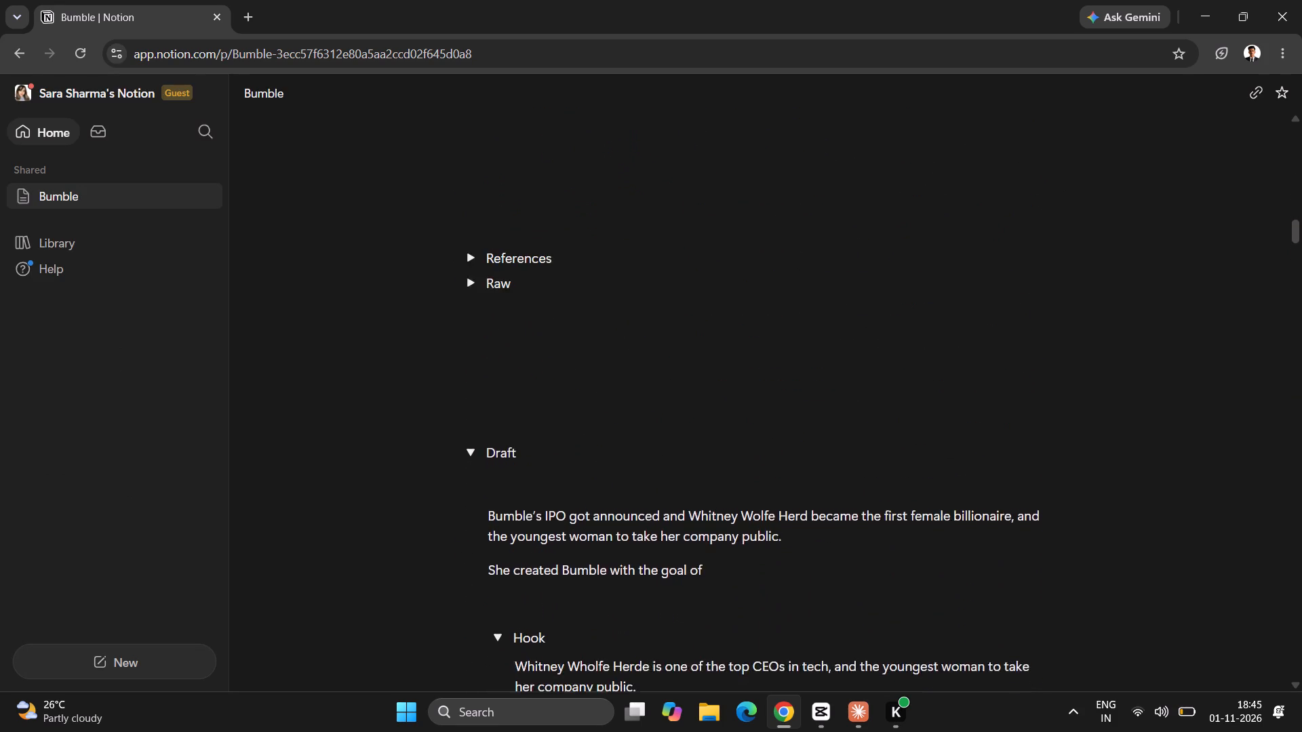
pyautogui.scroll(-12, 541, 547)
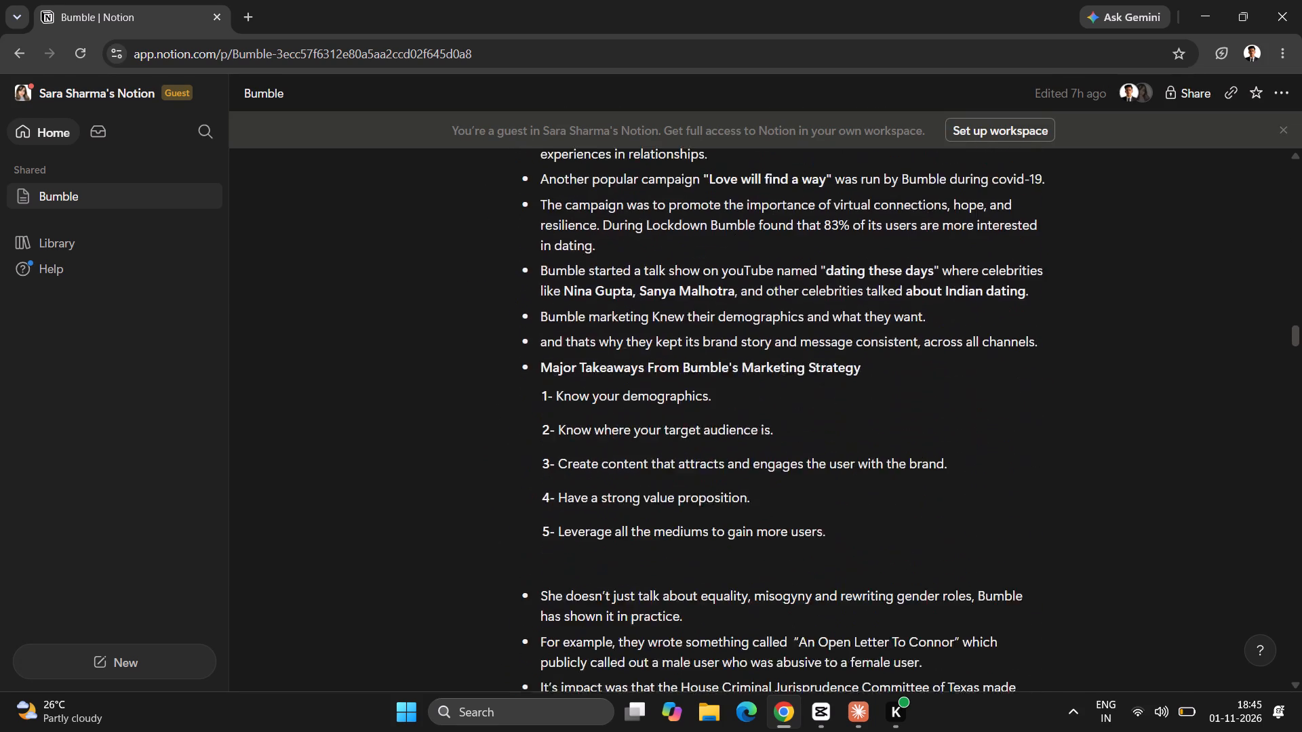
pyautogui.scroll(-6, 541, 547)
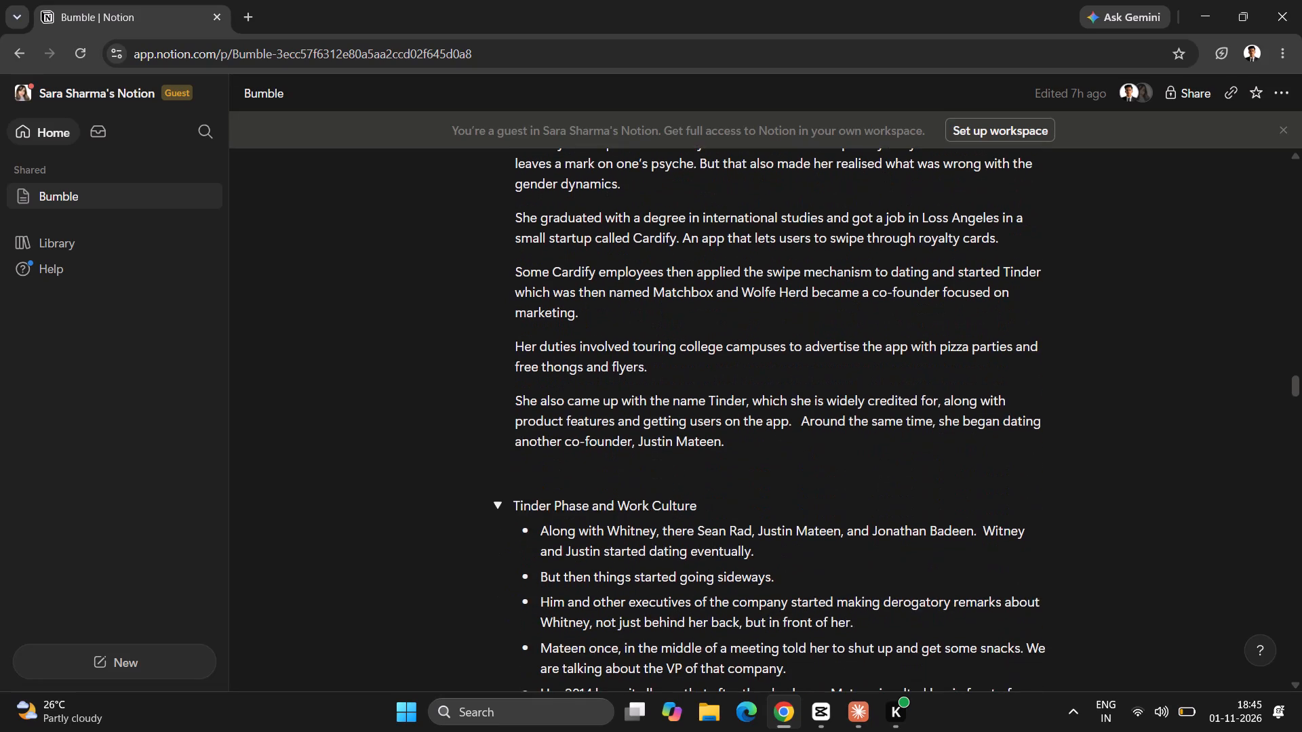
pyautogui.scroll(-8, 541, 547)
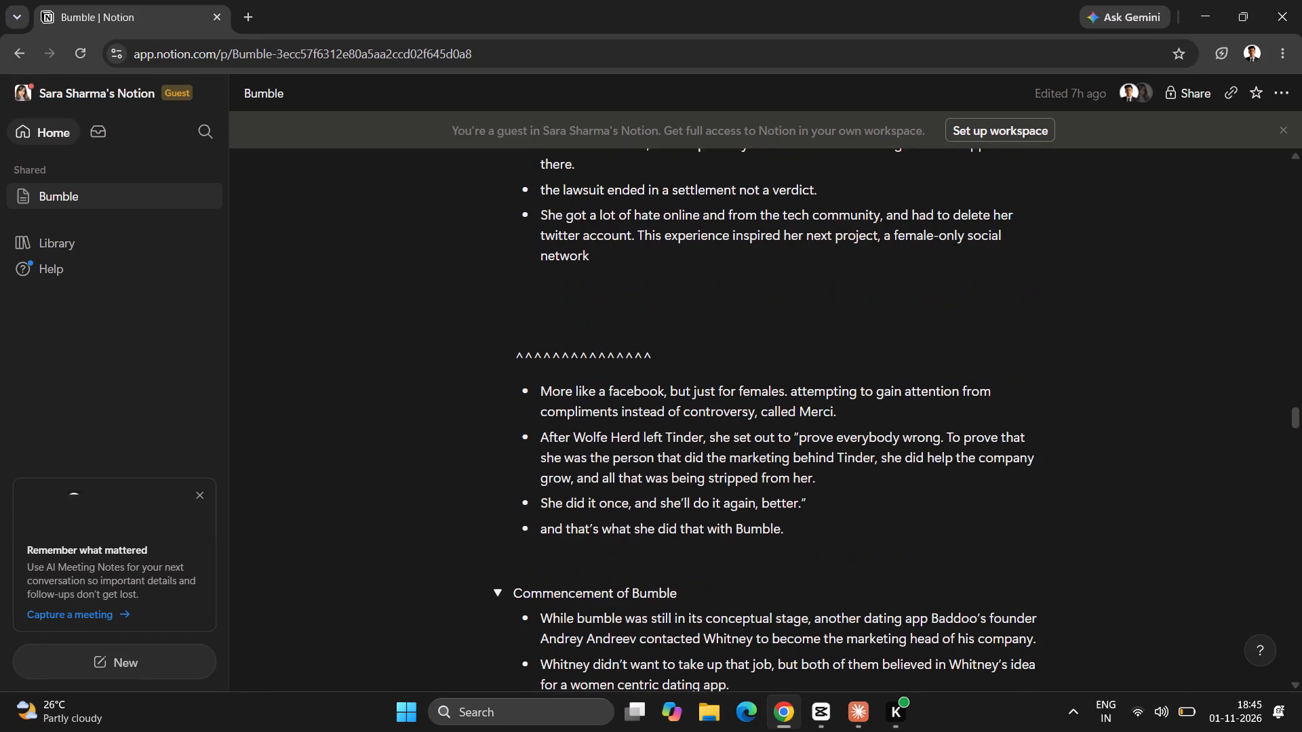
pyautogui.scroll(-2, 541, 547)
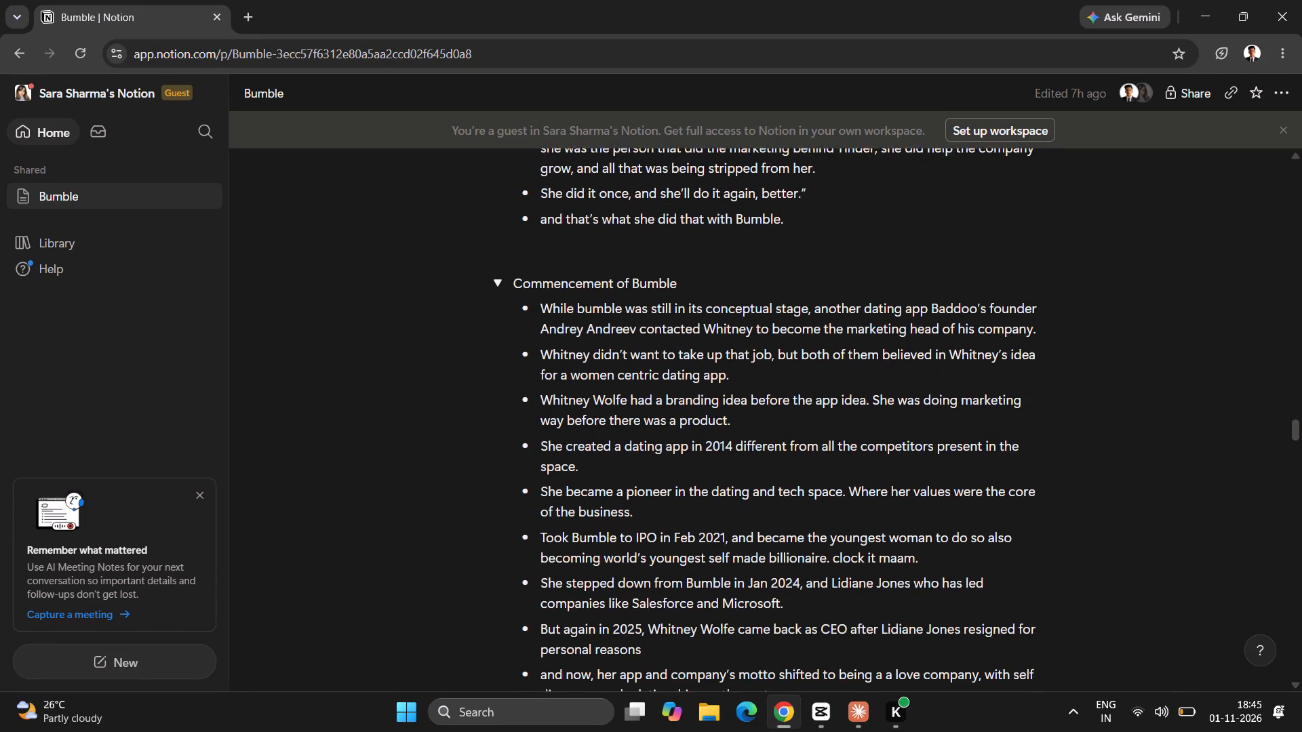
# Read the Commencement of Bumble section, including the points below the embedded Whitney Wolfe Herd interview.
pyautogui.scroll(-2, 541, 547)
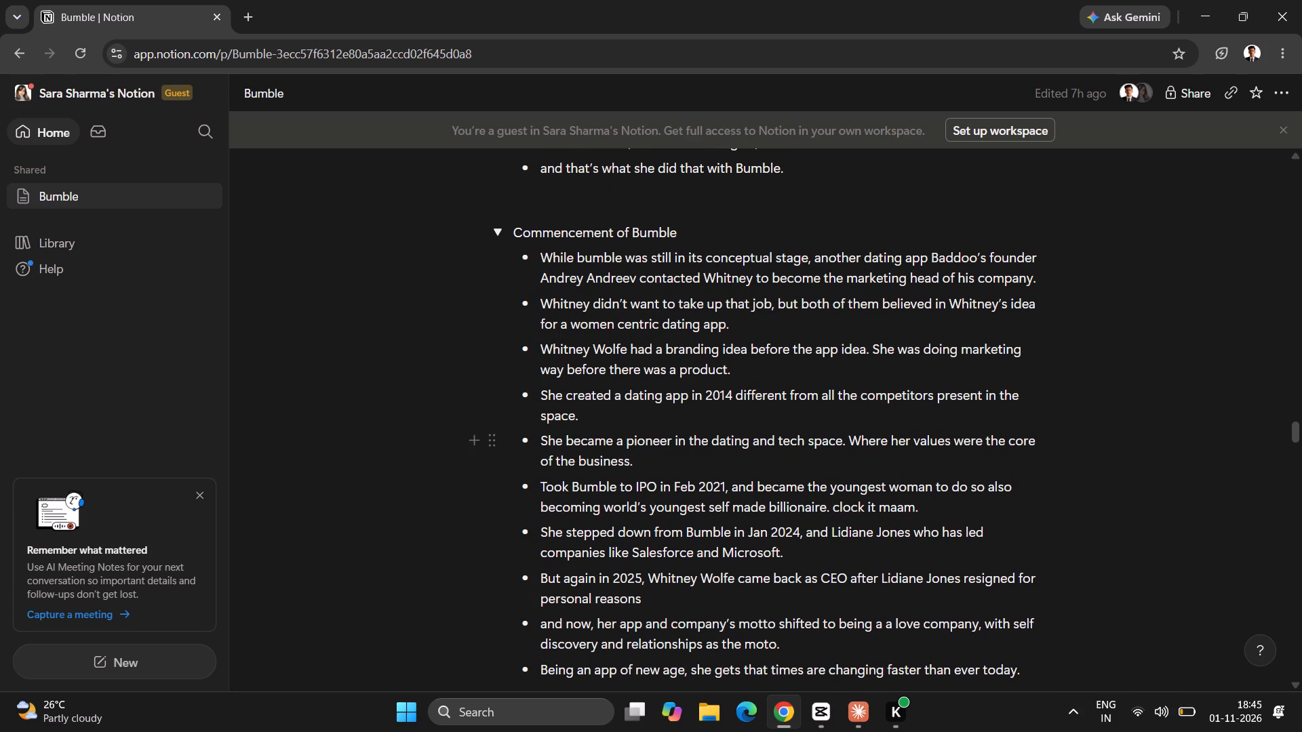
pyautogui.scroll(-1, 709, 548)
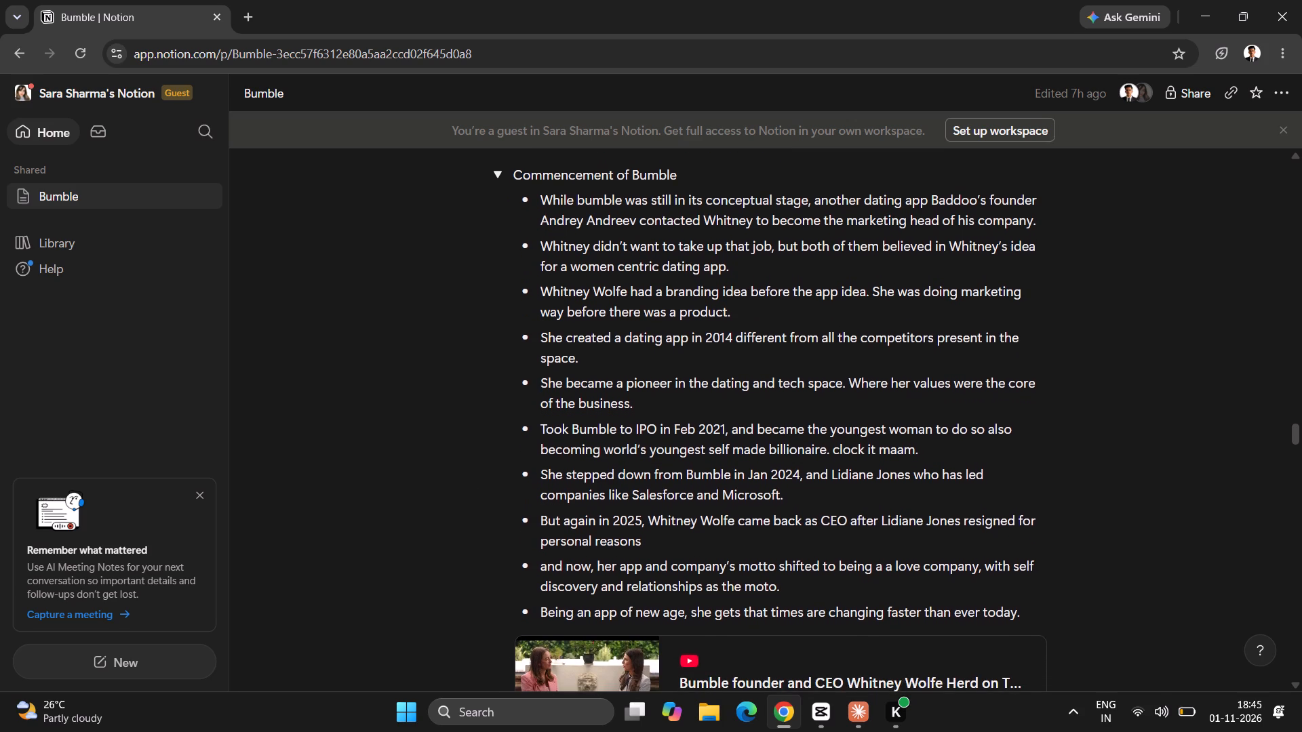
pyautogui.scroll(-1, 709, 548)
pyautogui.scroll(1, 709, 548)
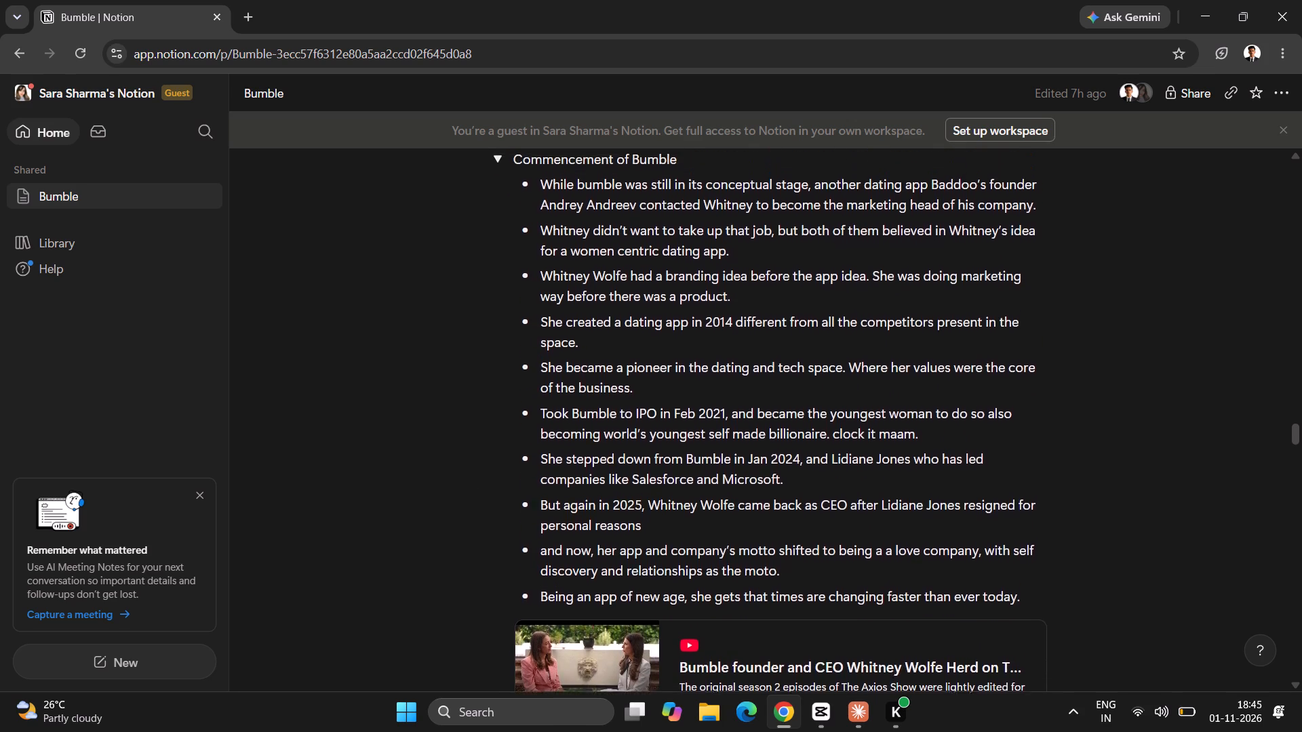
pyautogui.scroll(1, 709, 548)
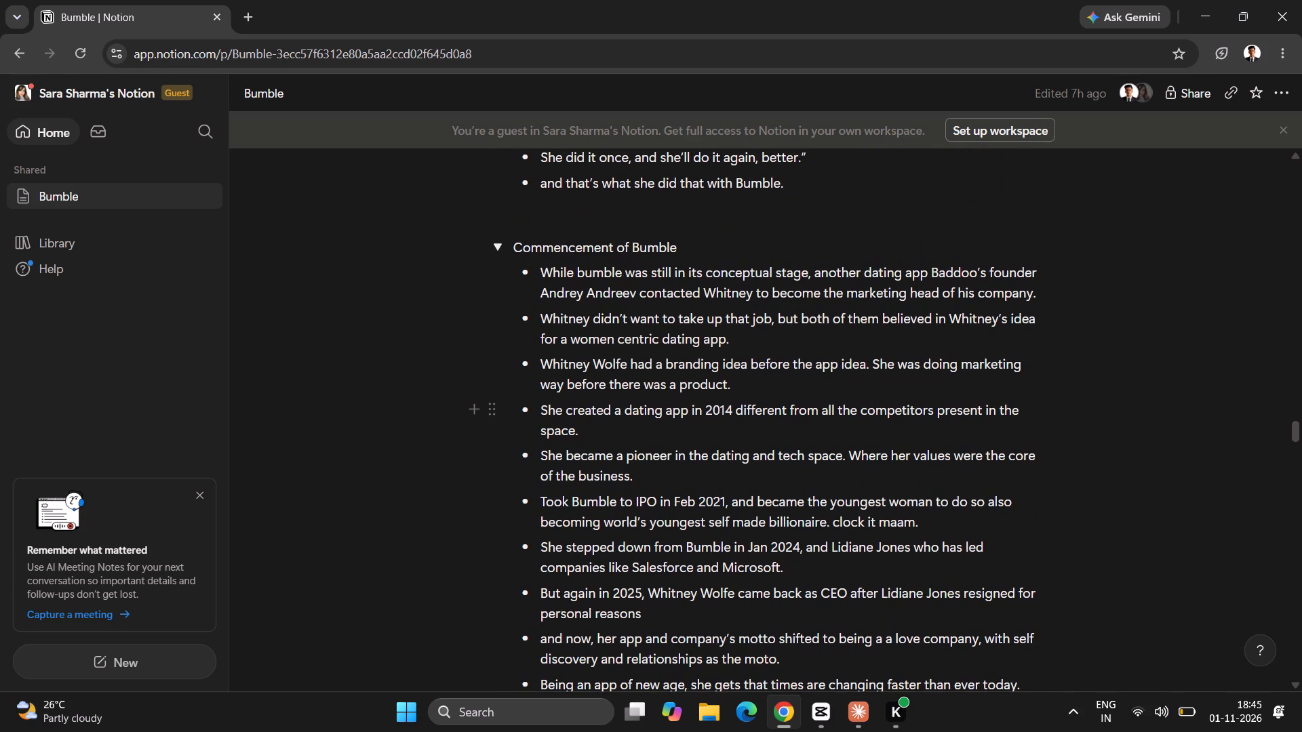
pyautogui.scroll(-5, 757, 483)
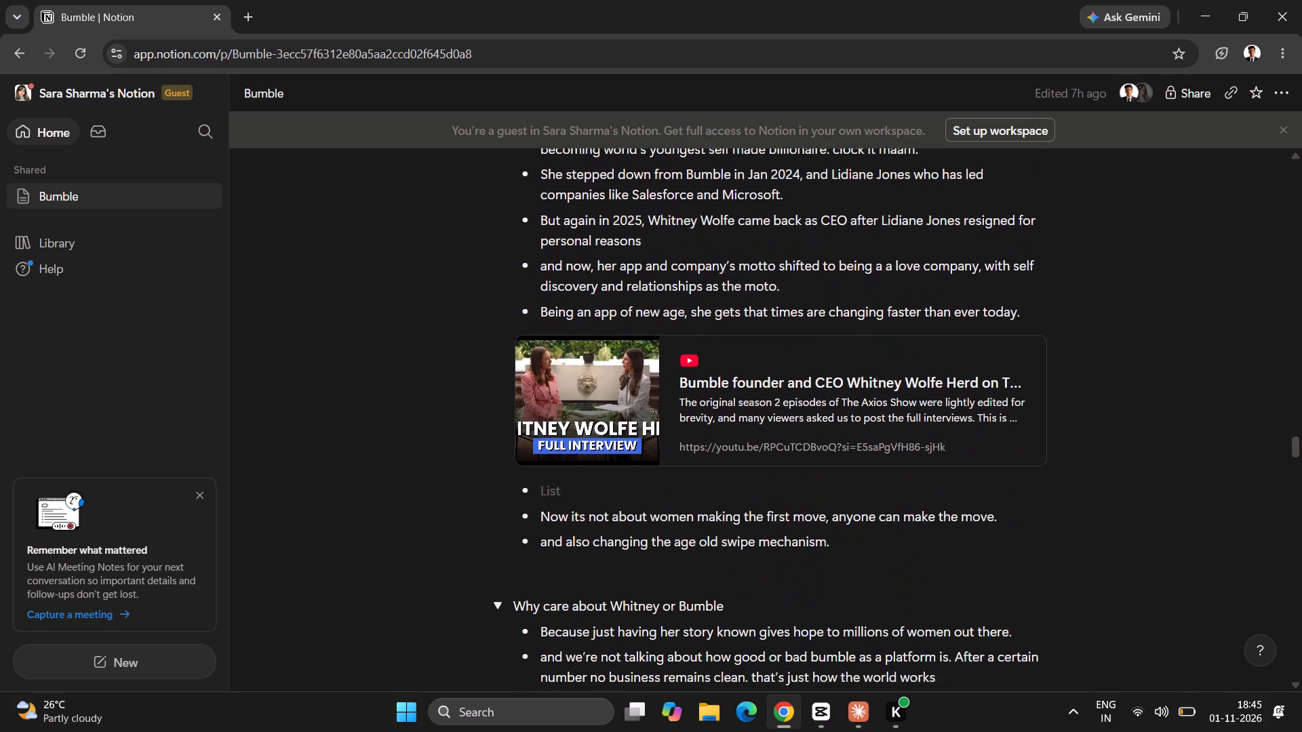
pyautogui.scroll(-1, 757, 483)
pyautogui.scroll(2, 757, 483)
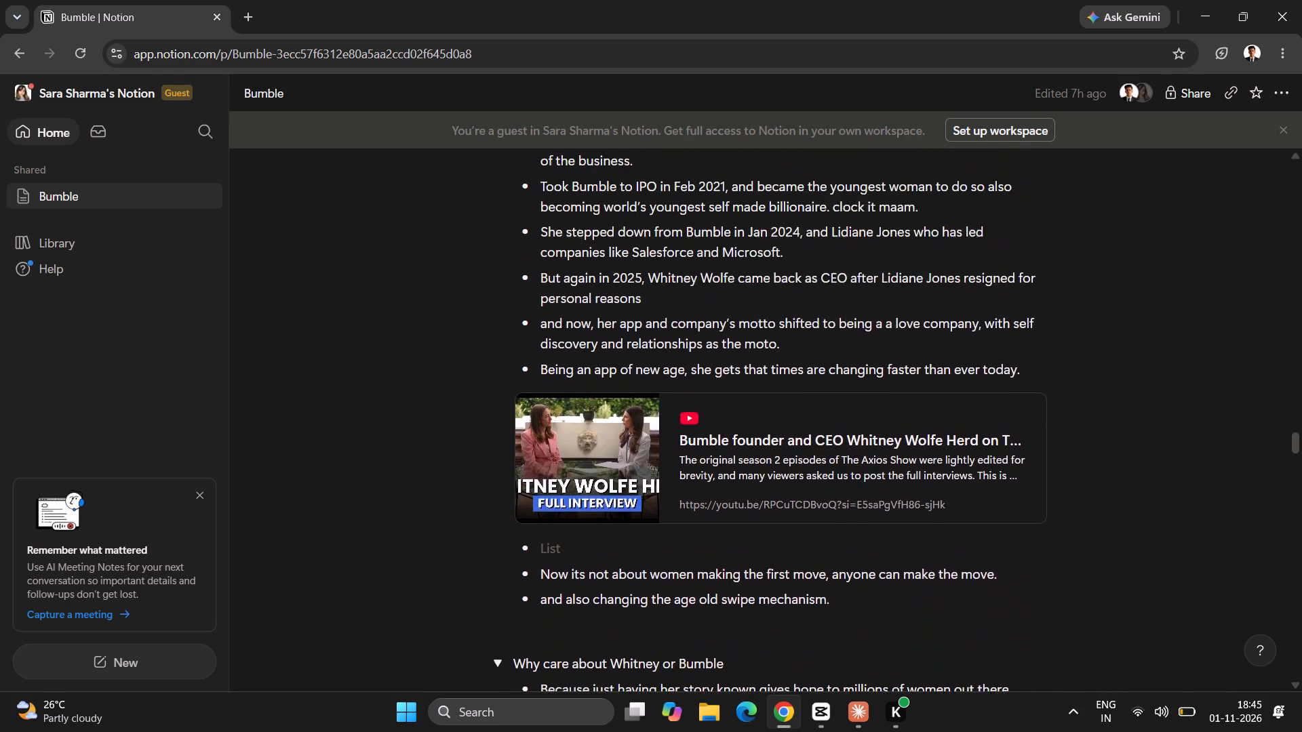
# Review the script's Tinder lawsuit and Merci points, and return to the Commencement of Bumble bullets.
pyautogui.scroll(7, 757, 483)
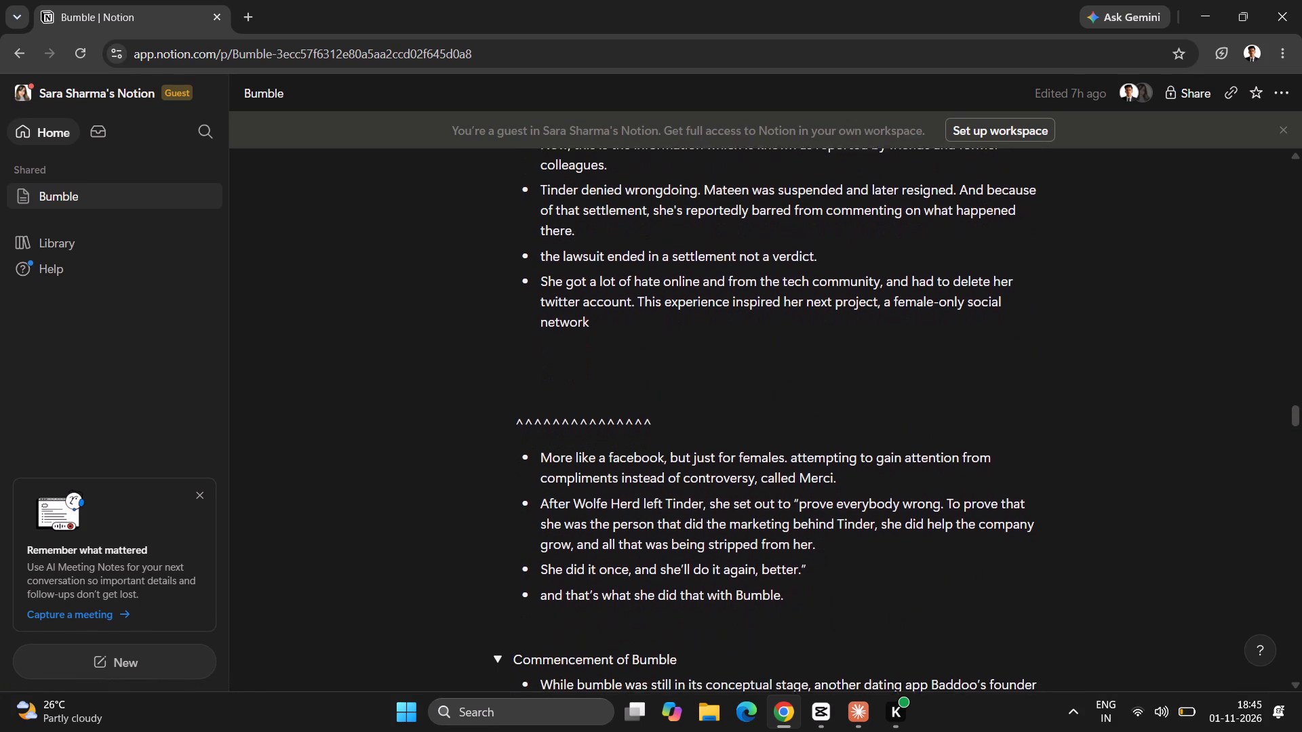
pyautogui.scroll(2, 757, 483)
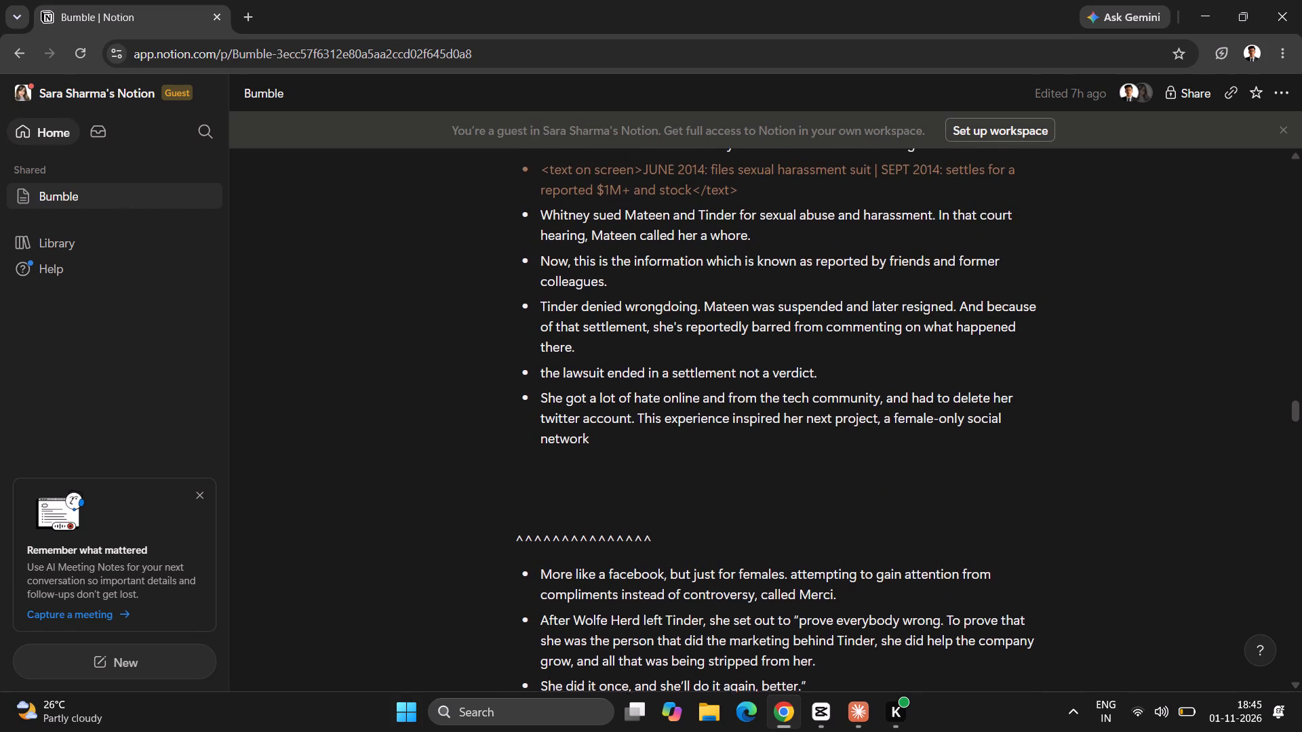
pyautogui.scroll(1, 757, 483)
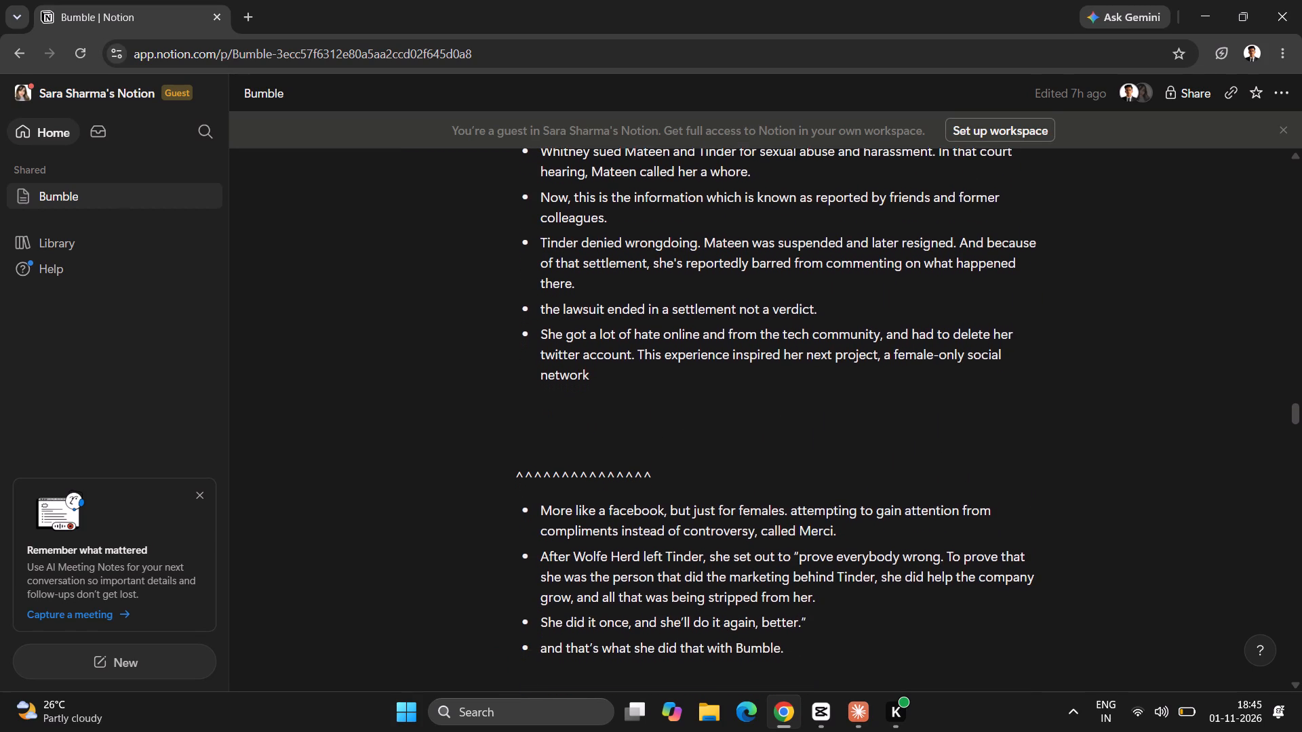
pyautogui.scroll(1, 757, 483)
pyautogui.scroll(-1, 757, 483)
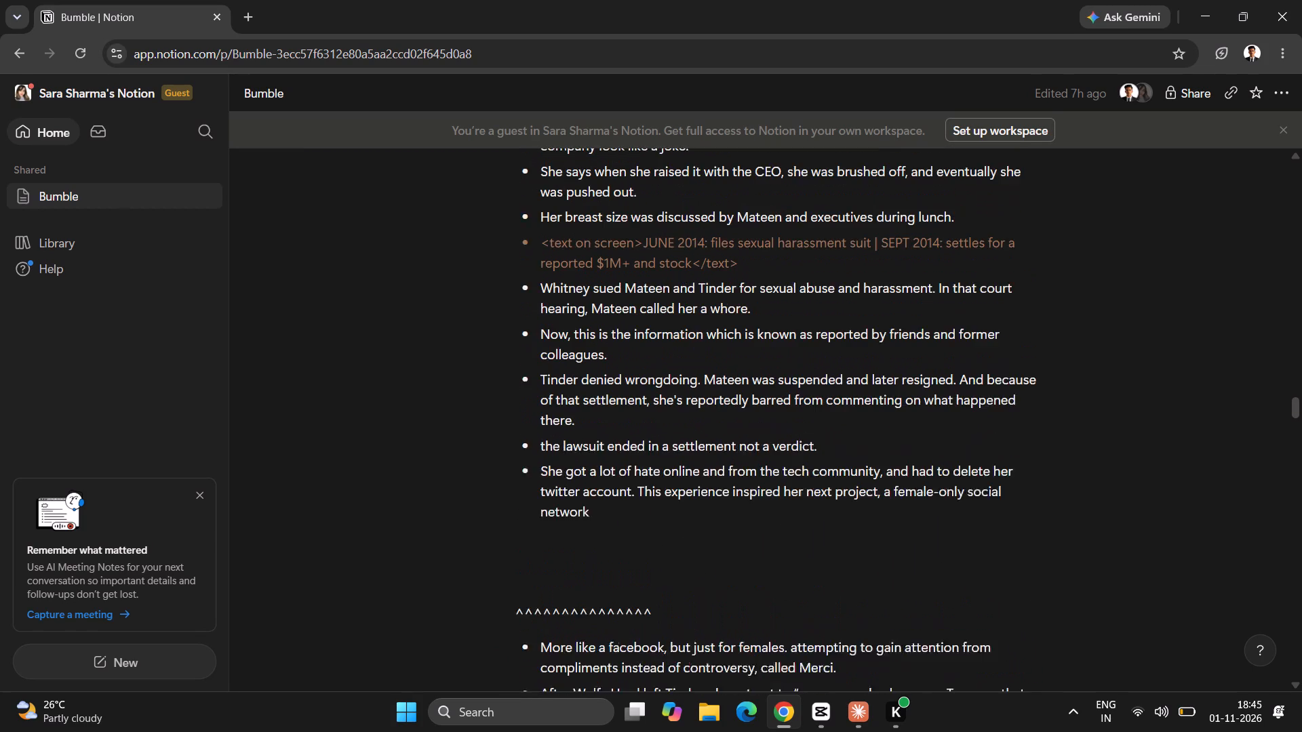
pyautogui.scroll(-3, 757, 483)
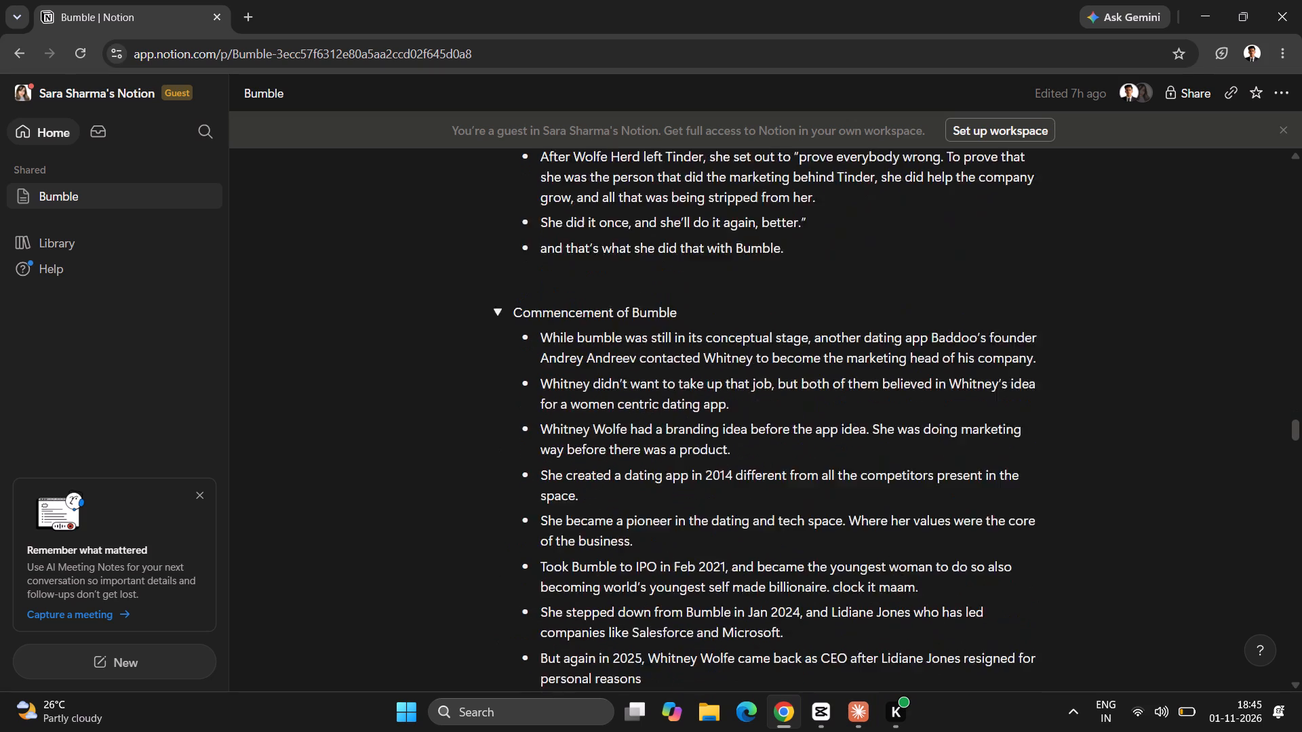
pyautogui.scroll(-2, 757, 483)
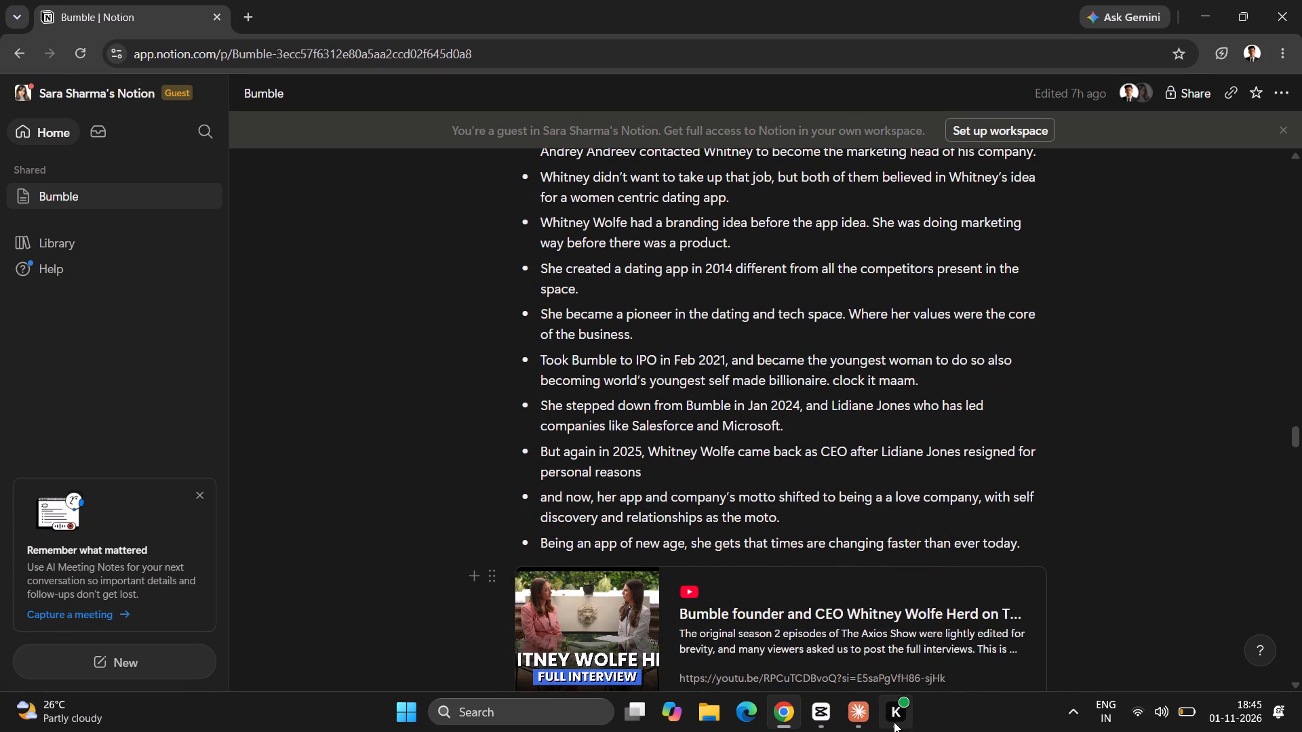
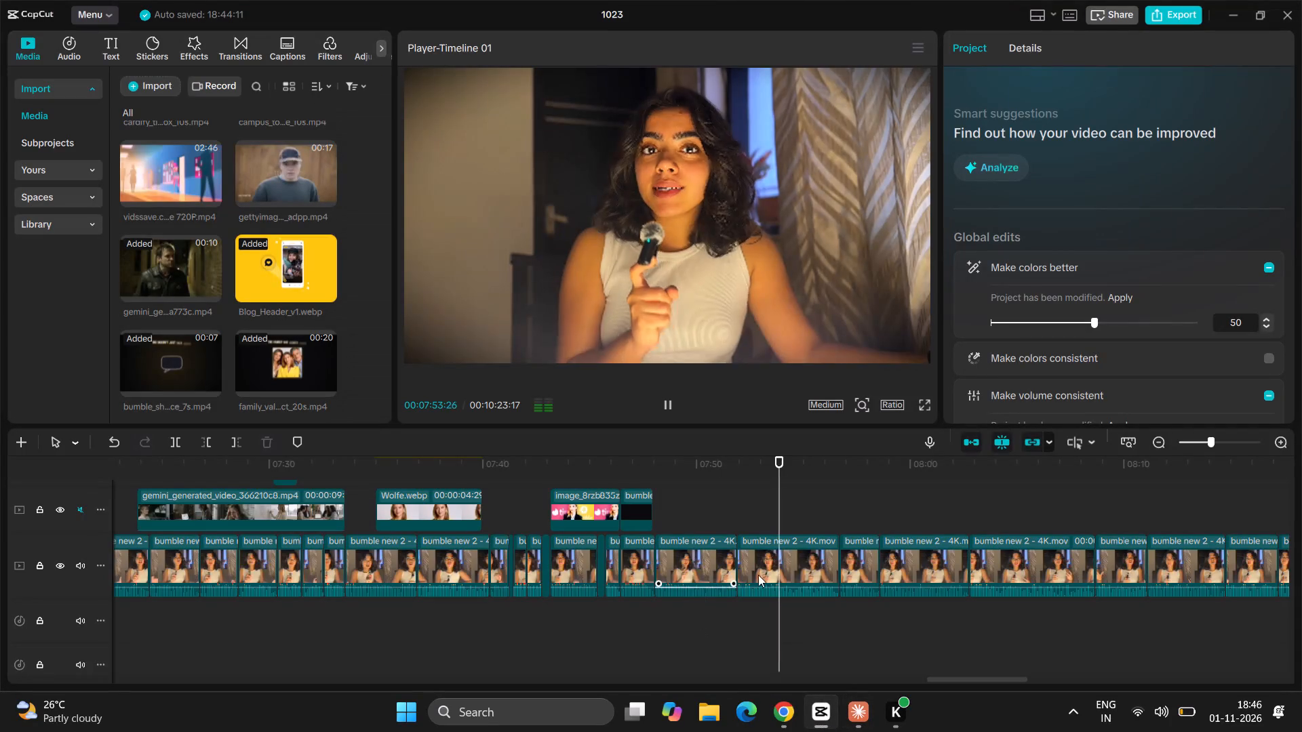
# Play the talking-head footage around 07:55 and around 07:20 to compare the colour of the clips.
pyautogui.scroll(1, 1047, 517)
pyautogui.scroll(-1, 1047, 517)
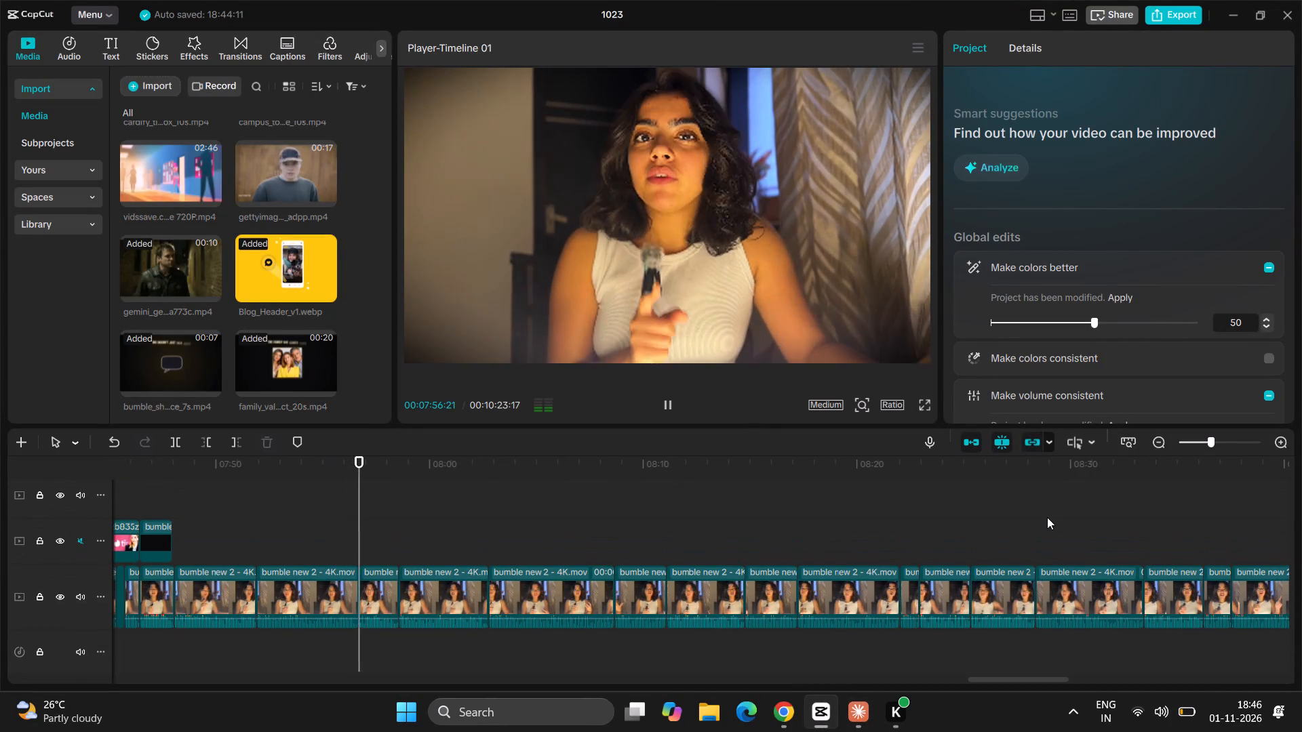
pyautogui.keyDown('ctrl'); pyautogui.scroll(-1, 1047, 517); pyautogui.keyUp('ctrl')
pyautogui.hscroll(2, 1047, 517)
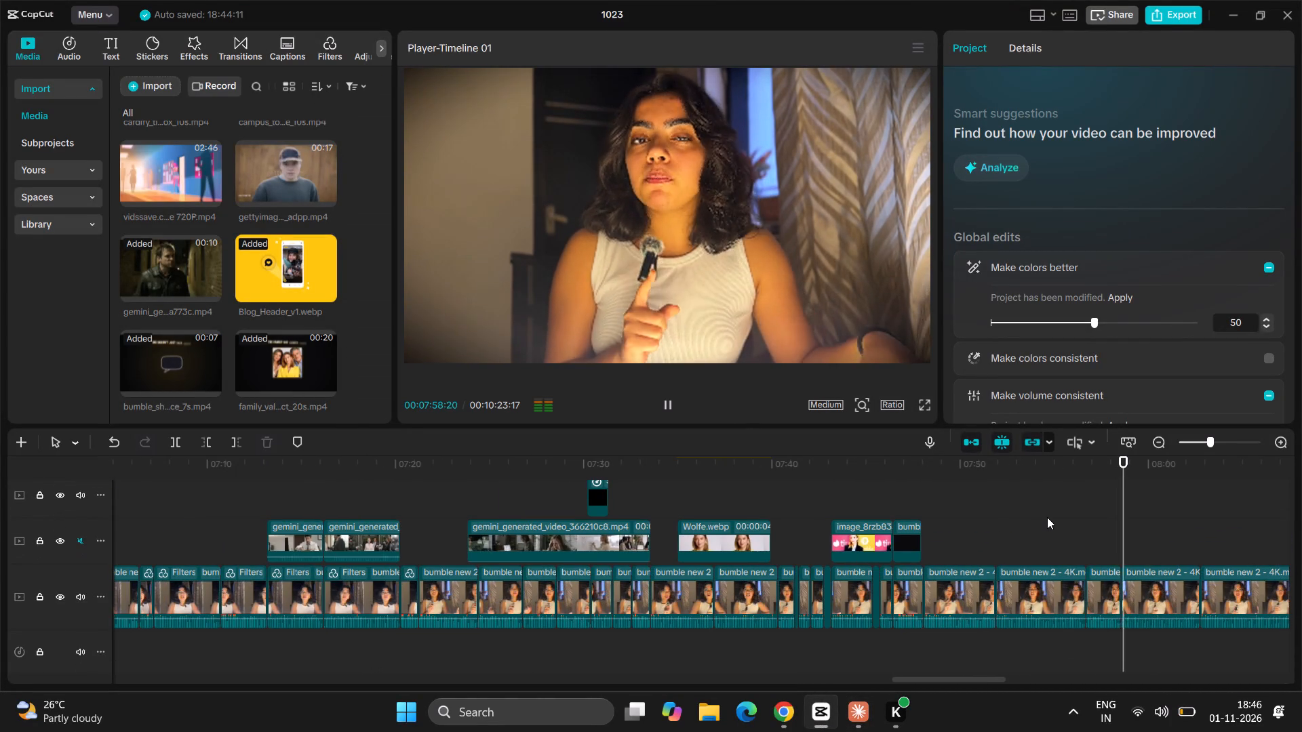
pyautogui.press('space')
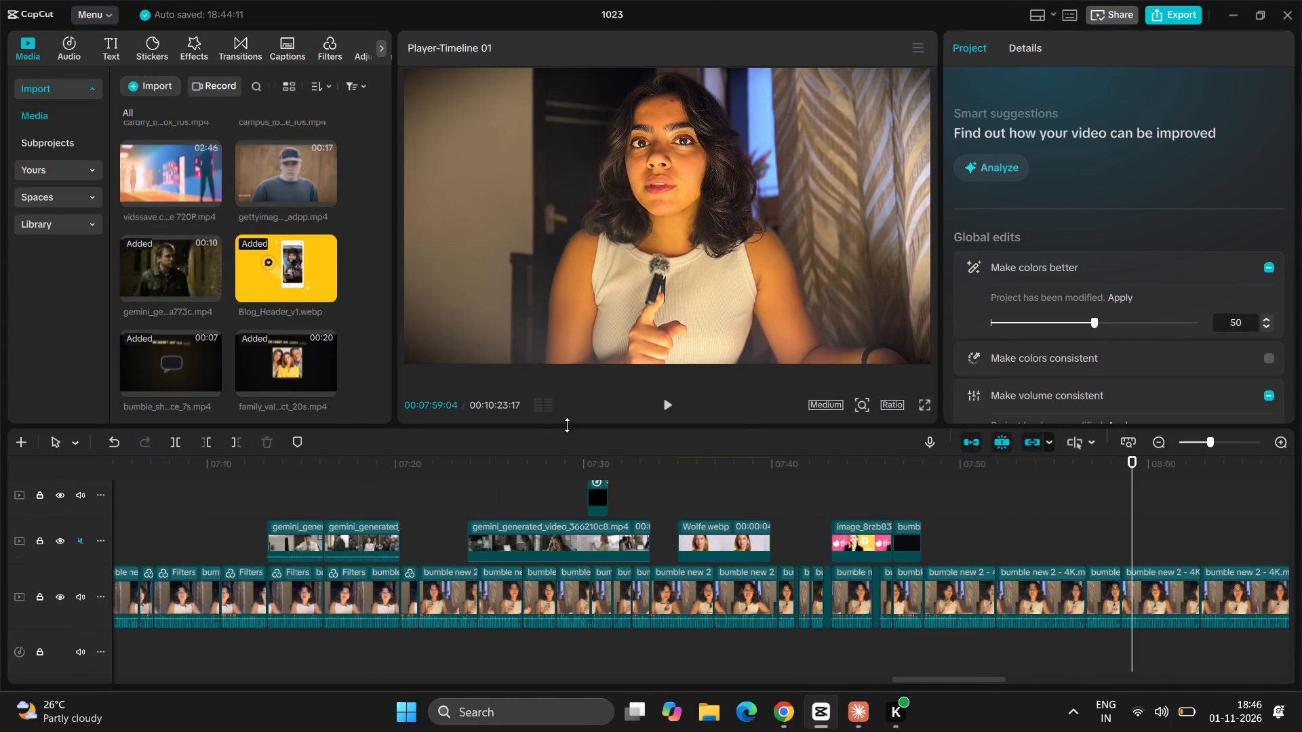
pyautogui.click(397, 487)
pyautogui.click(397, 487)
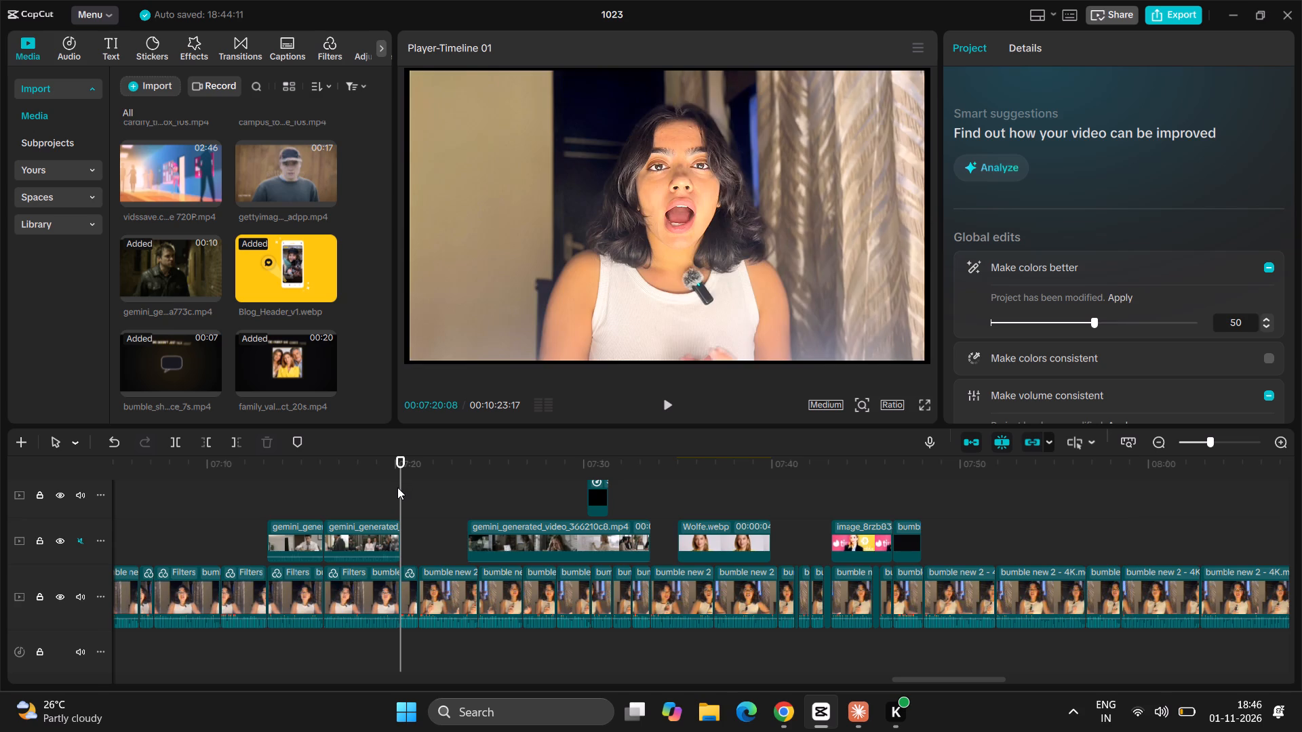
pyautogui.moveTo(397, 487); pyautogui.dragTo(374, 493)
pyautogui.press('space')
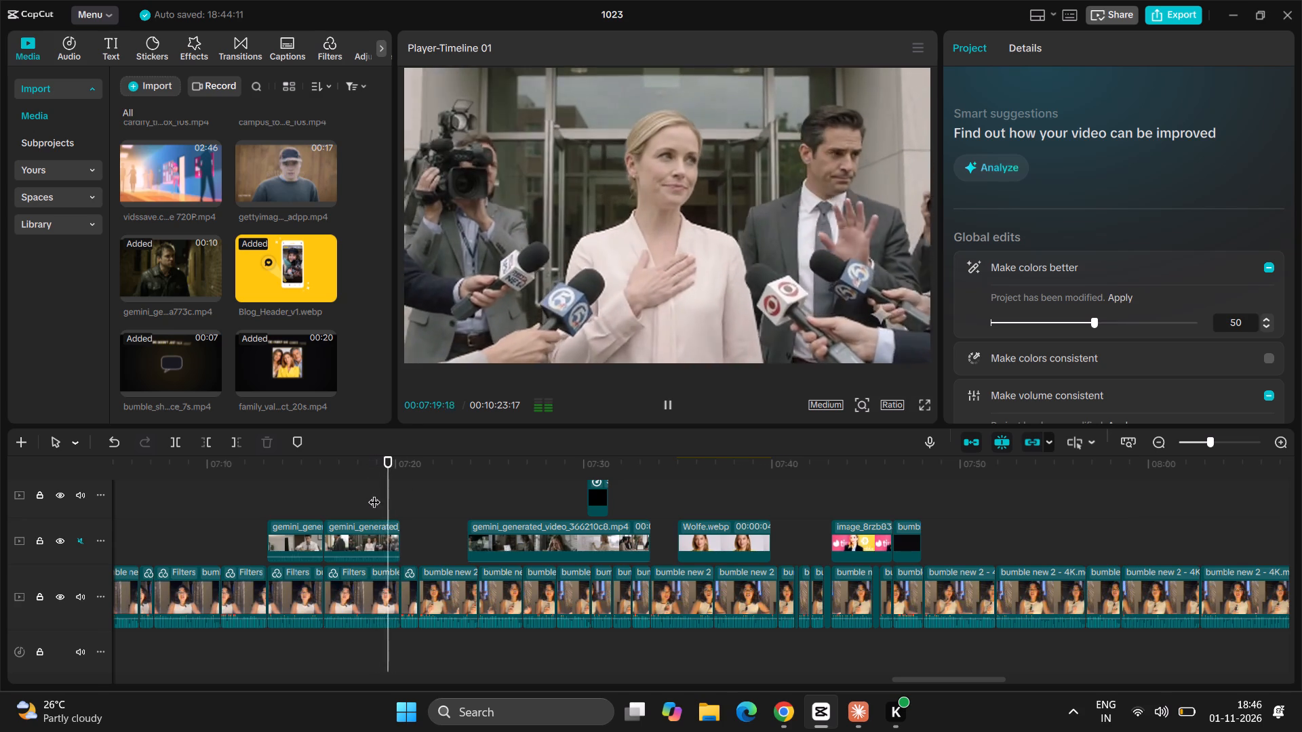
pyautogui.press('space')
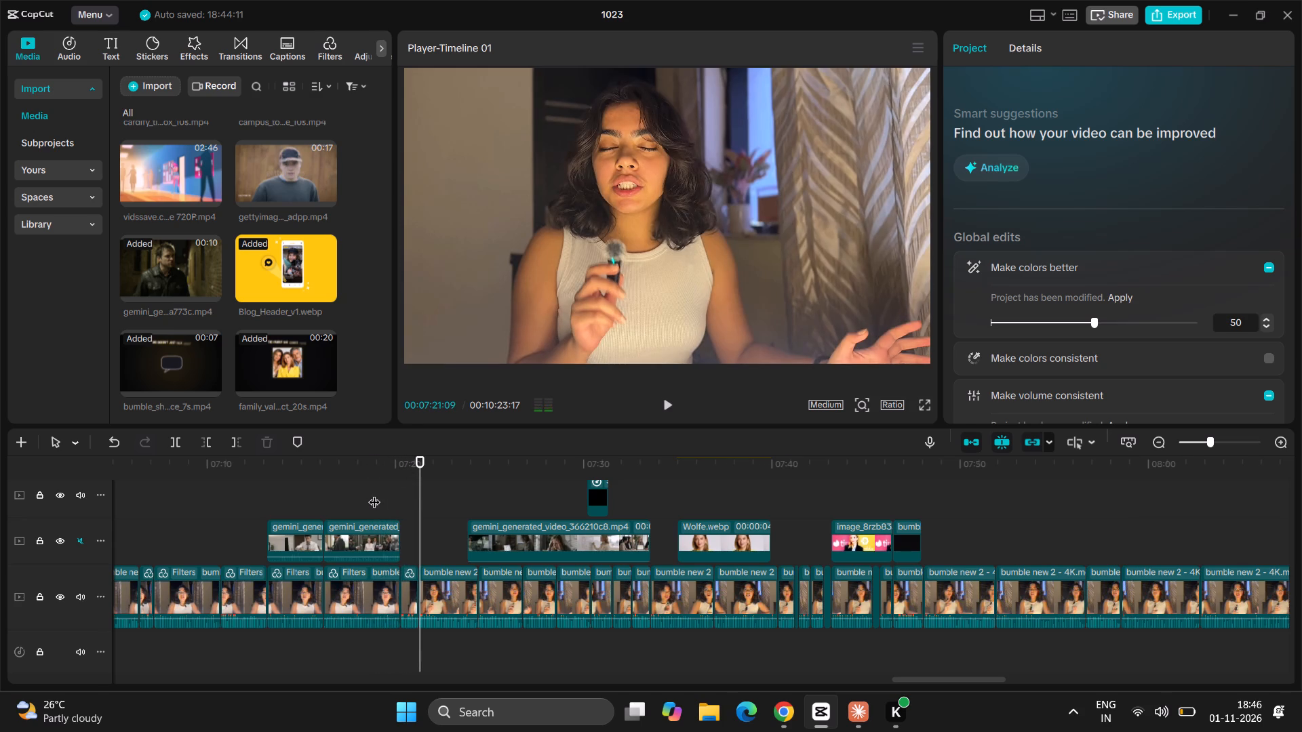
# Set the vignette to 5 on the short talking-head clip at about 07:20.
pyautogui.moveTo(421, 484); pyautogui.dragTo(411, 490)
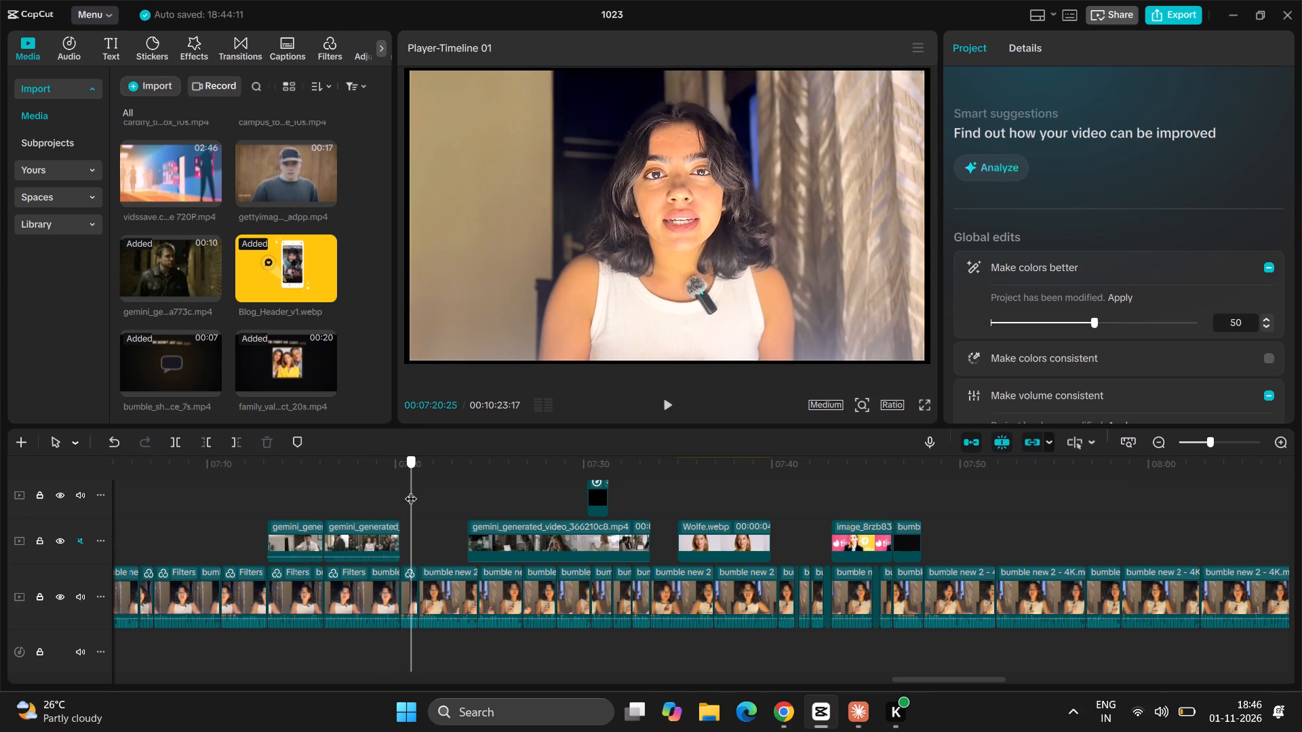
pyautogui.moveTo(411, 490); pyautogui.dragTo(412, 490)
pyautogui.click(411, 560)
pyautogui.click(412, 582)
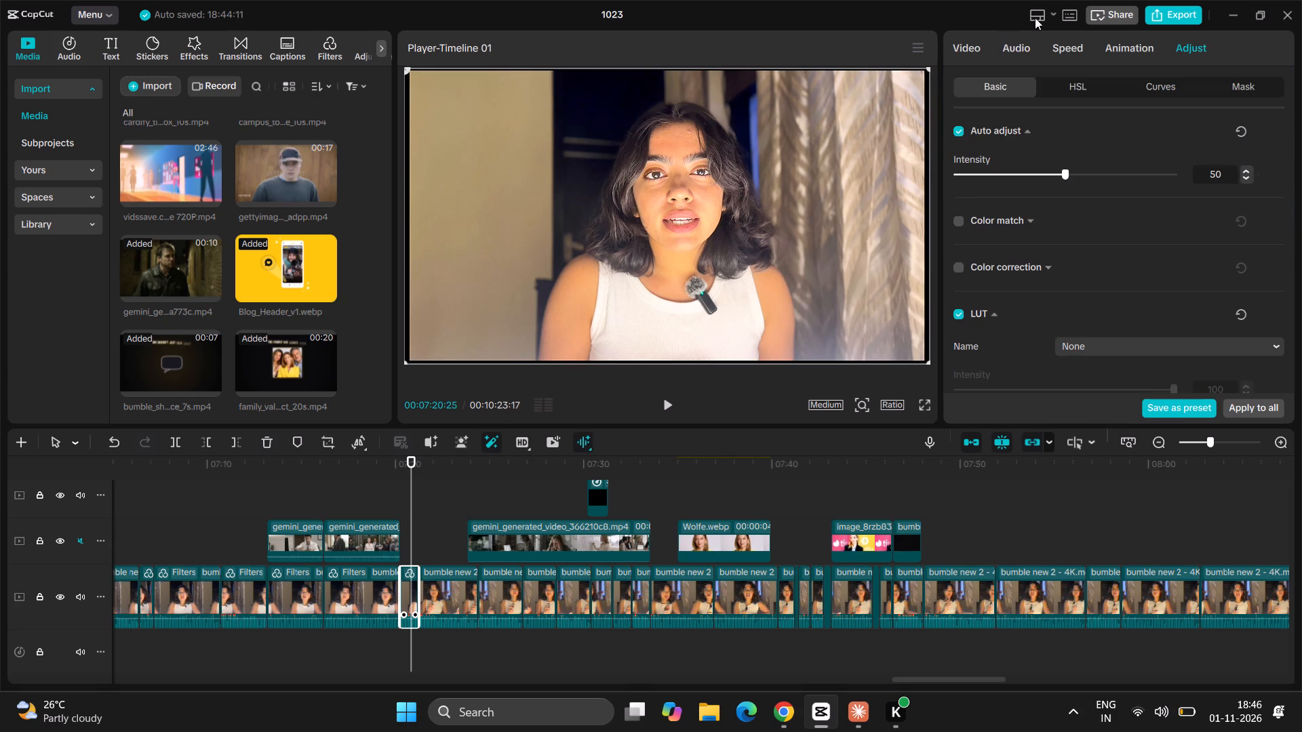
pyautogui.scroll(-3, 1178, 244)
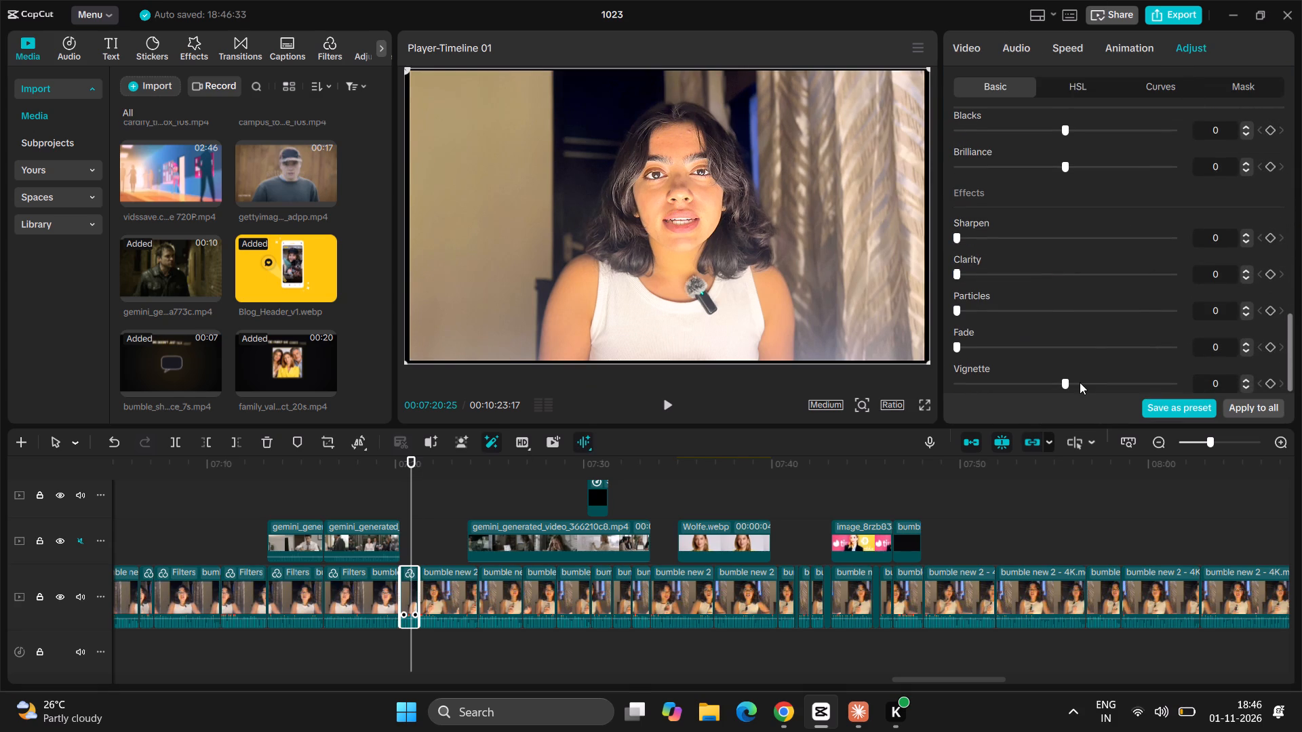
pyautogui.click(1080, 382)
pyautogui.moveTo(1080, 382); pyautogui.dragTo(1076, 383)
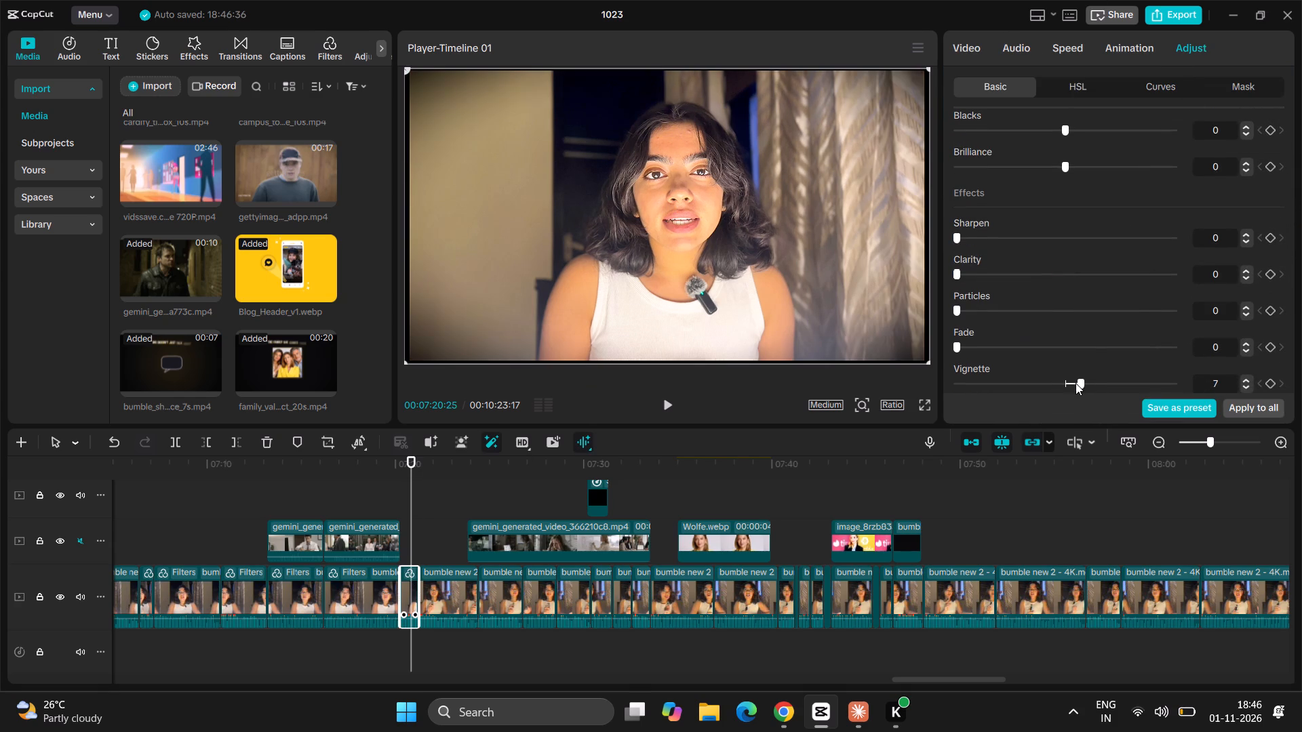
pyautogui.moveTo(1076, 383); pyautogui.dragTo(1072, 386)
# Set the exposure to -4 and the saturation to 6 on the short talking-head clip at about 07:20.
pyautogui.scroll(2, 1025, 235)
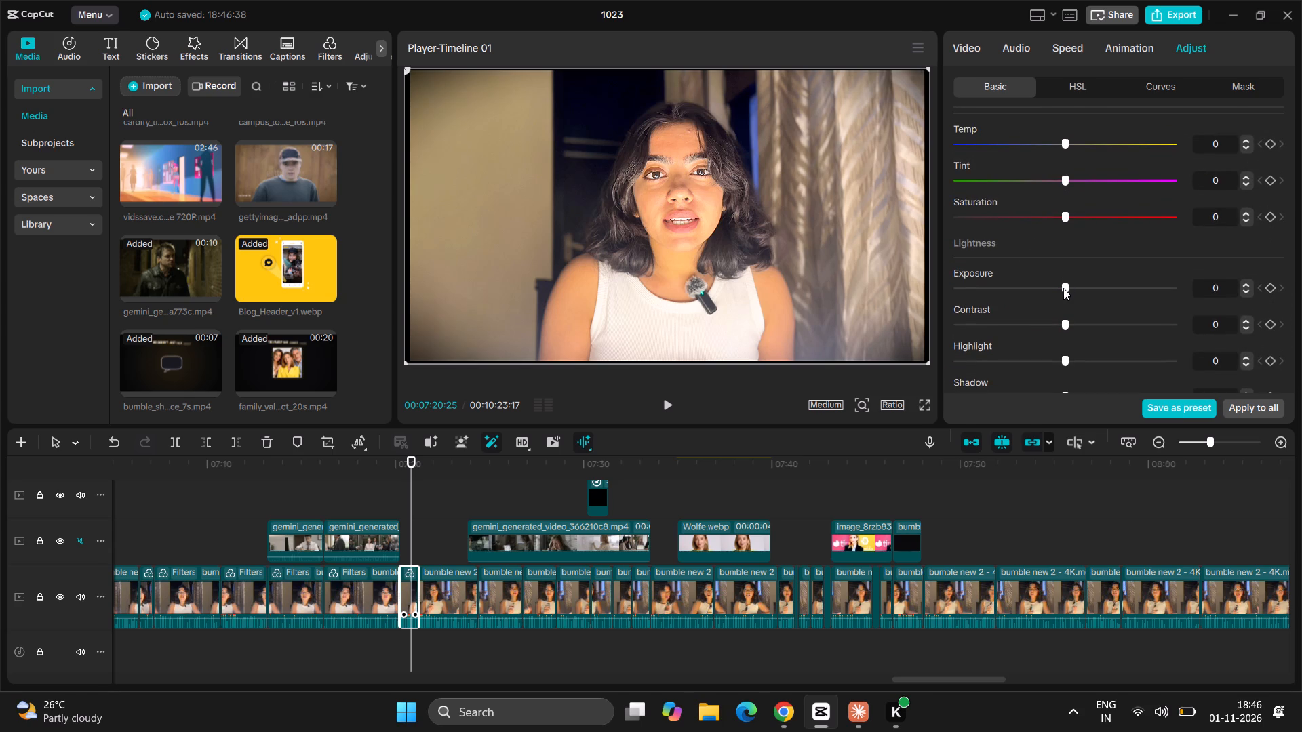
pyautogui.moveTo(1063, 288); pyautogui.dragTo(1042, 294)
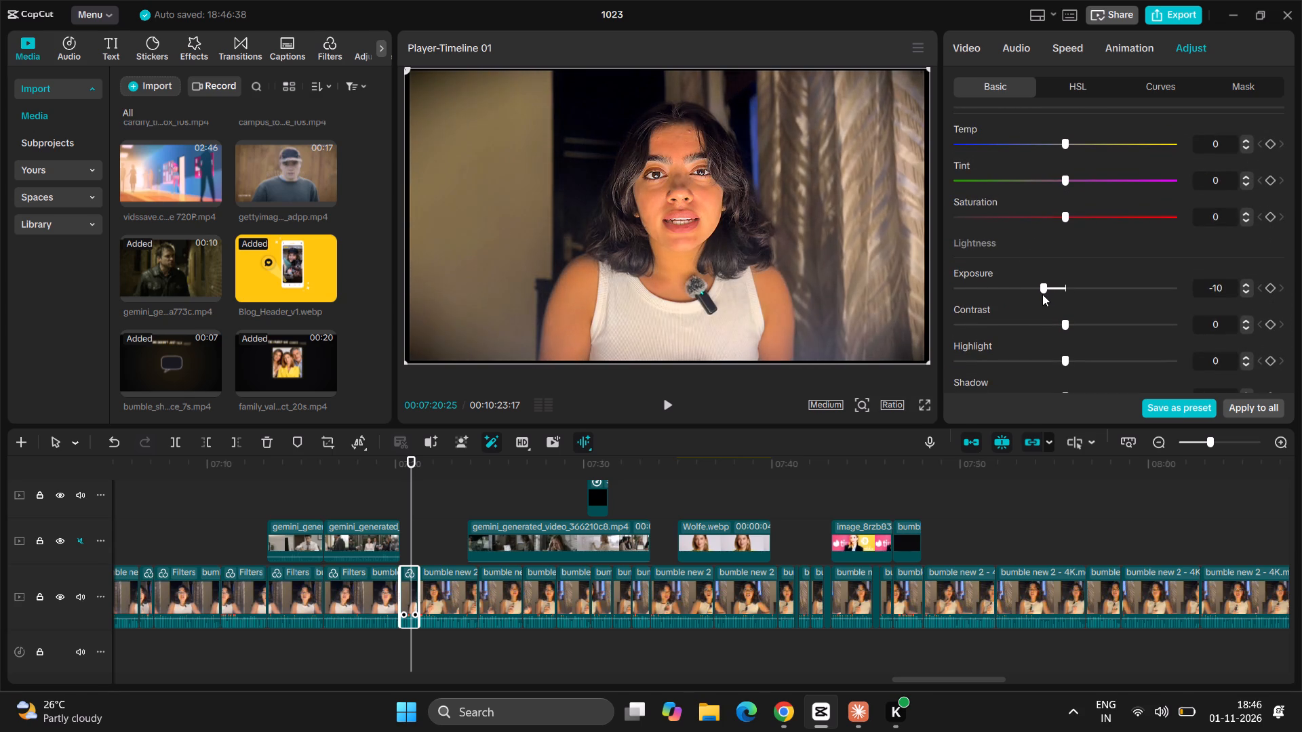
pyautogui.moveTo(1042, 294); pyautogui.dragTo(1050, 291)
pyautogui.moveTo(1050, 291); pyautogui.dragTo(1054, 290)
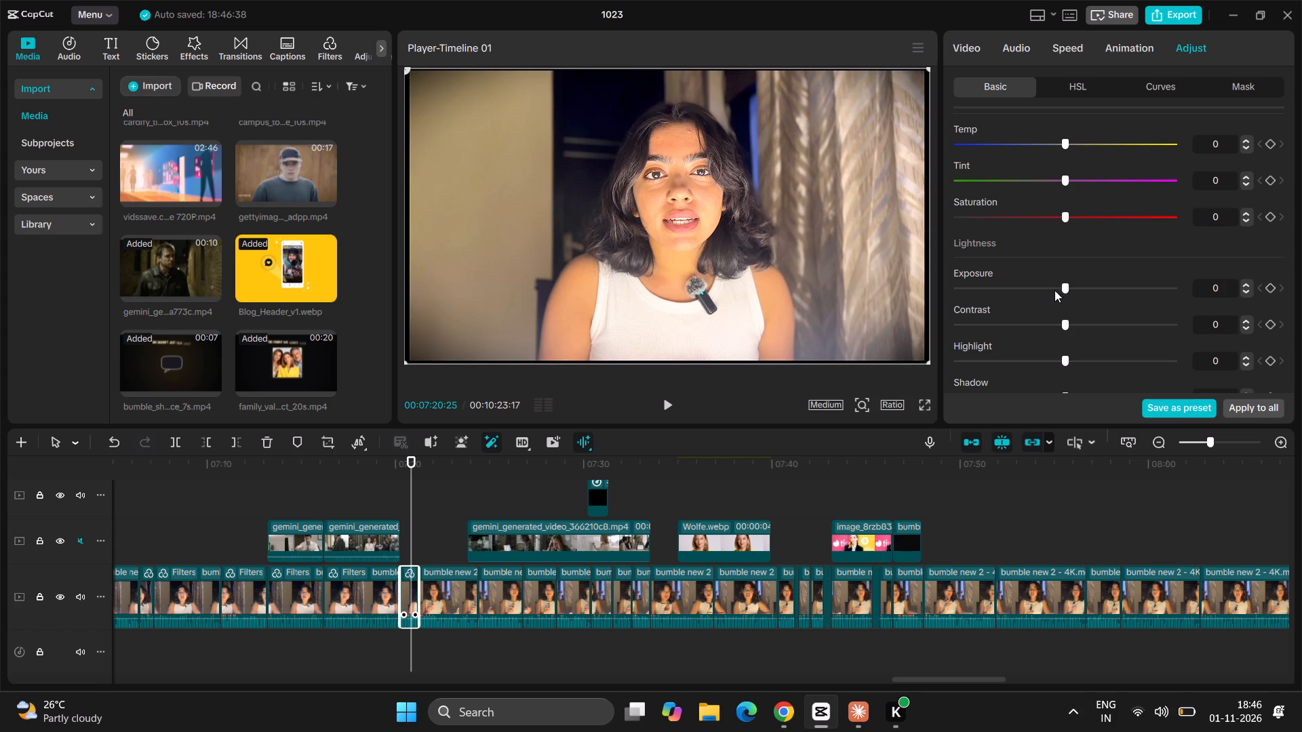
pyautogui.moveTo(1054, 290); pyautogui.dragTo(1054, 290)
pyautogui.click(1075, 218)
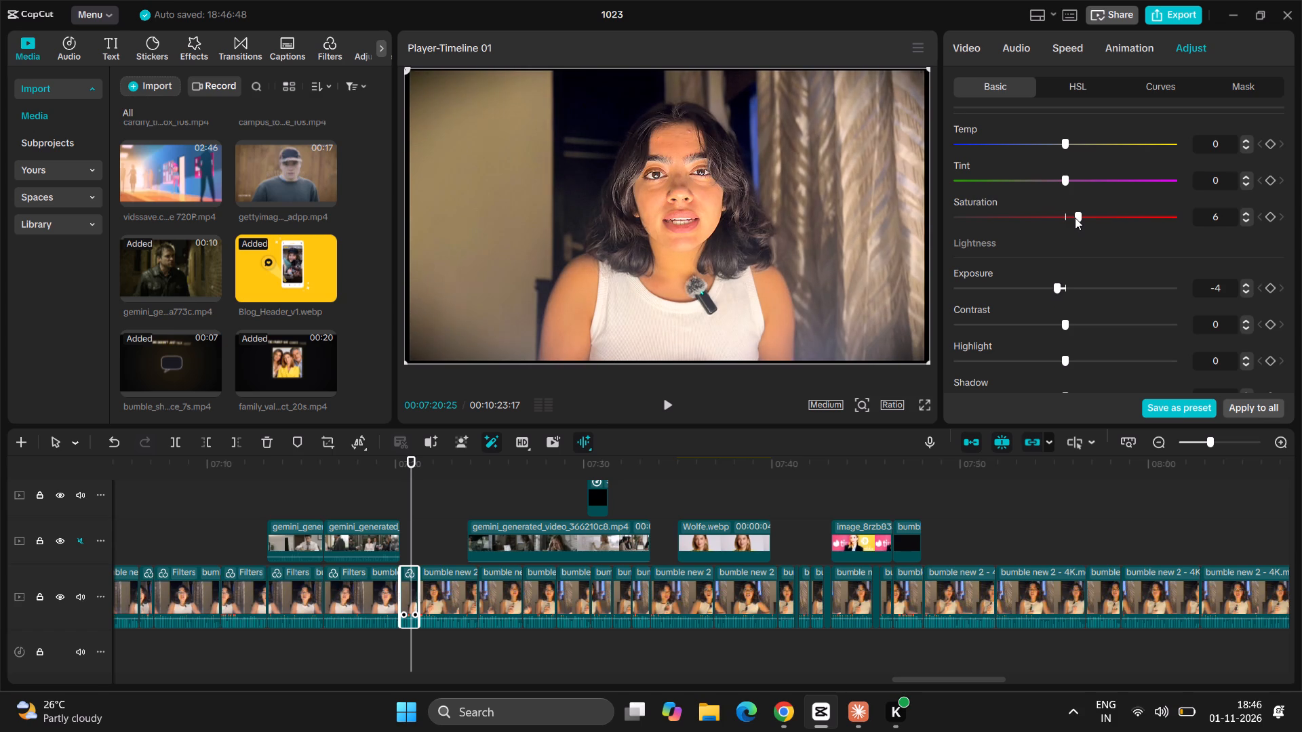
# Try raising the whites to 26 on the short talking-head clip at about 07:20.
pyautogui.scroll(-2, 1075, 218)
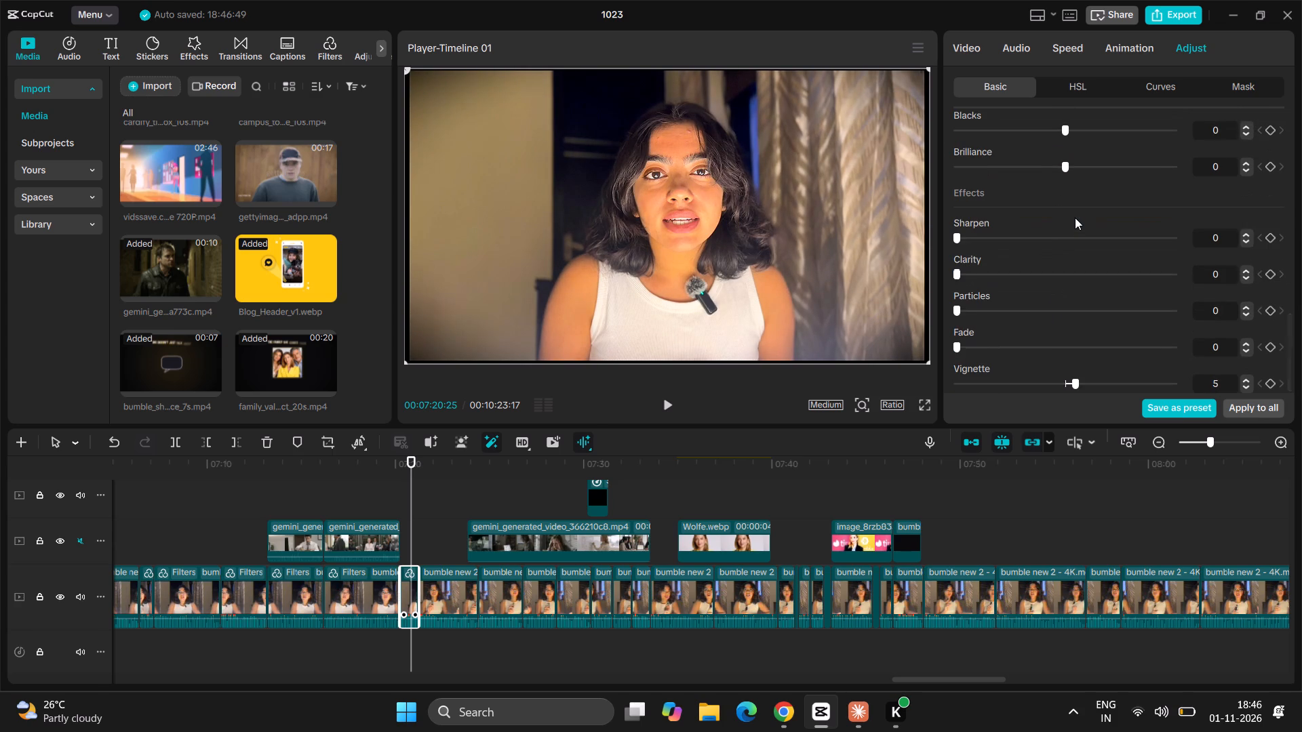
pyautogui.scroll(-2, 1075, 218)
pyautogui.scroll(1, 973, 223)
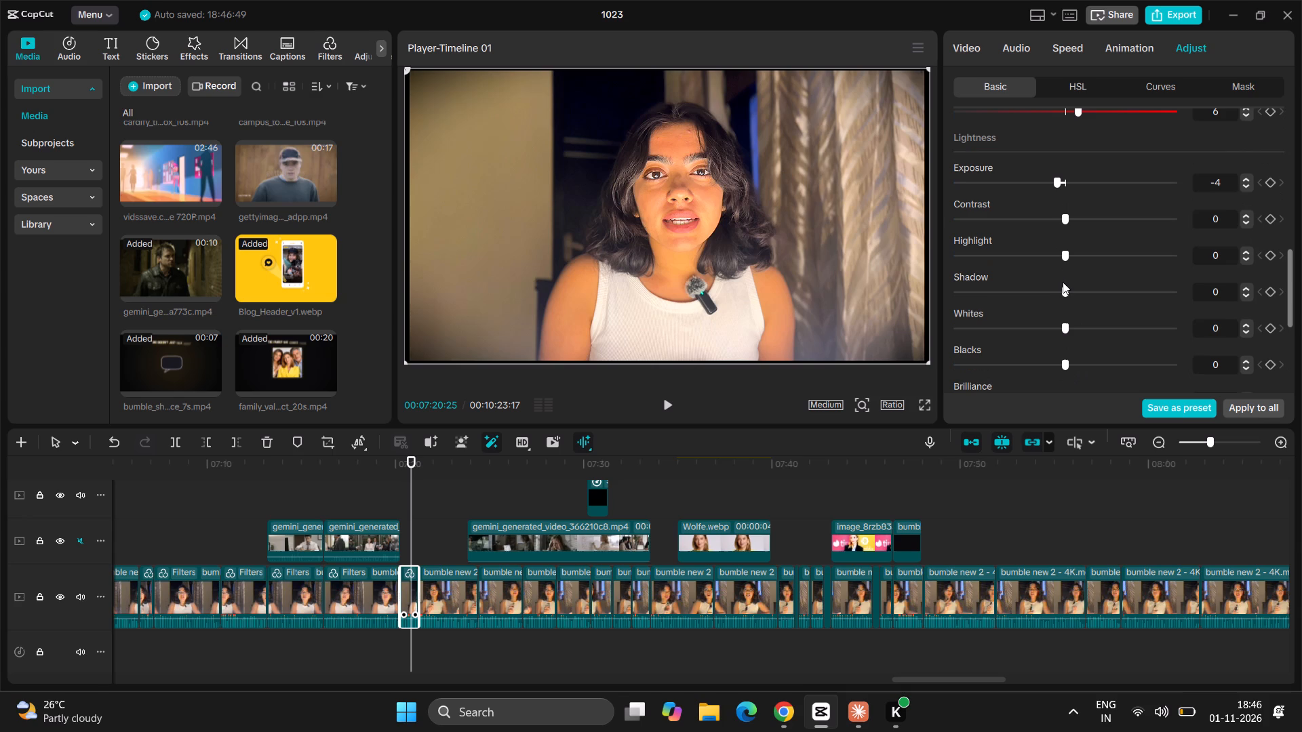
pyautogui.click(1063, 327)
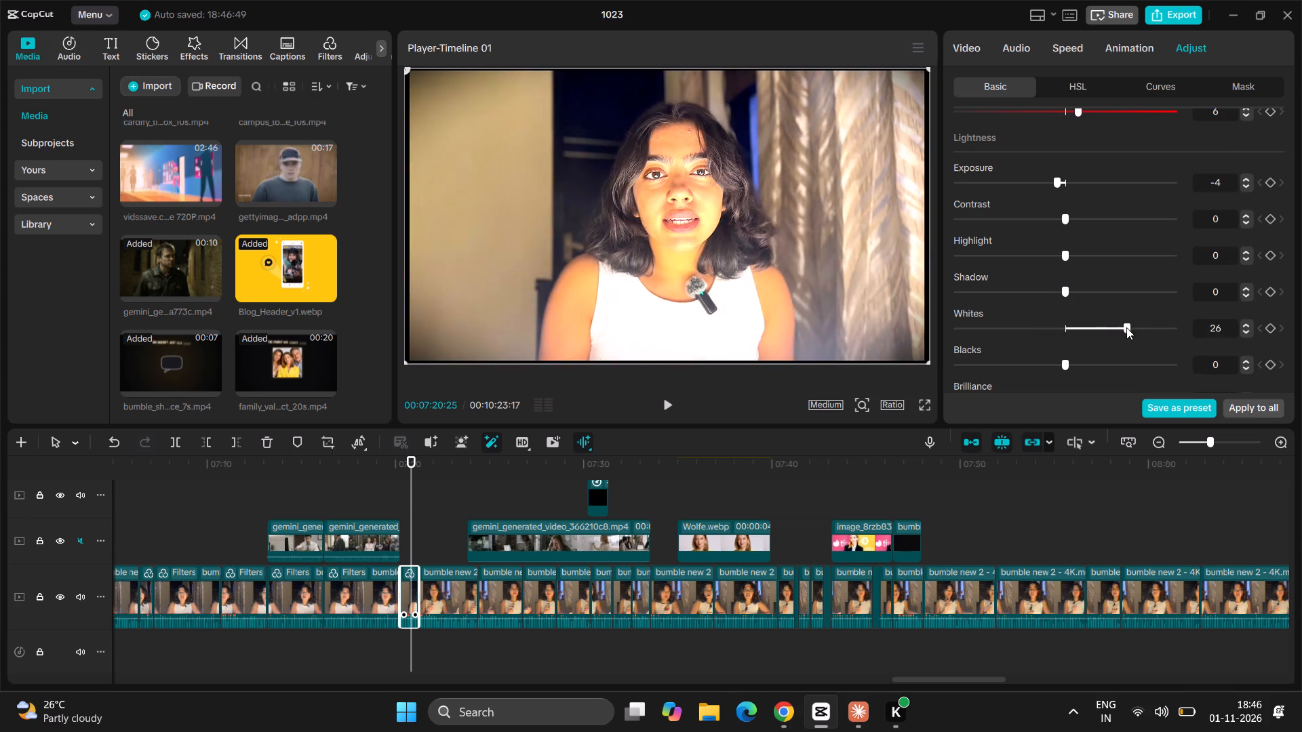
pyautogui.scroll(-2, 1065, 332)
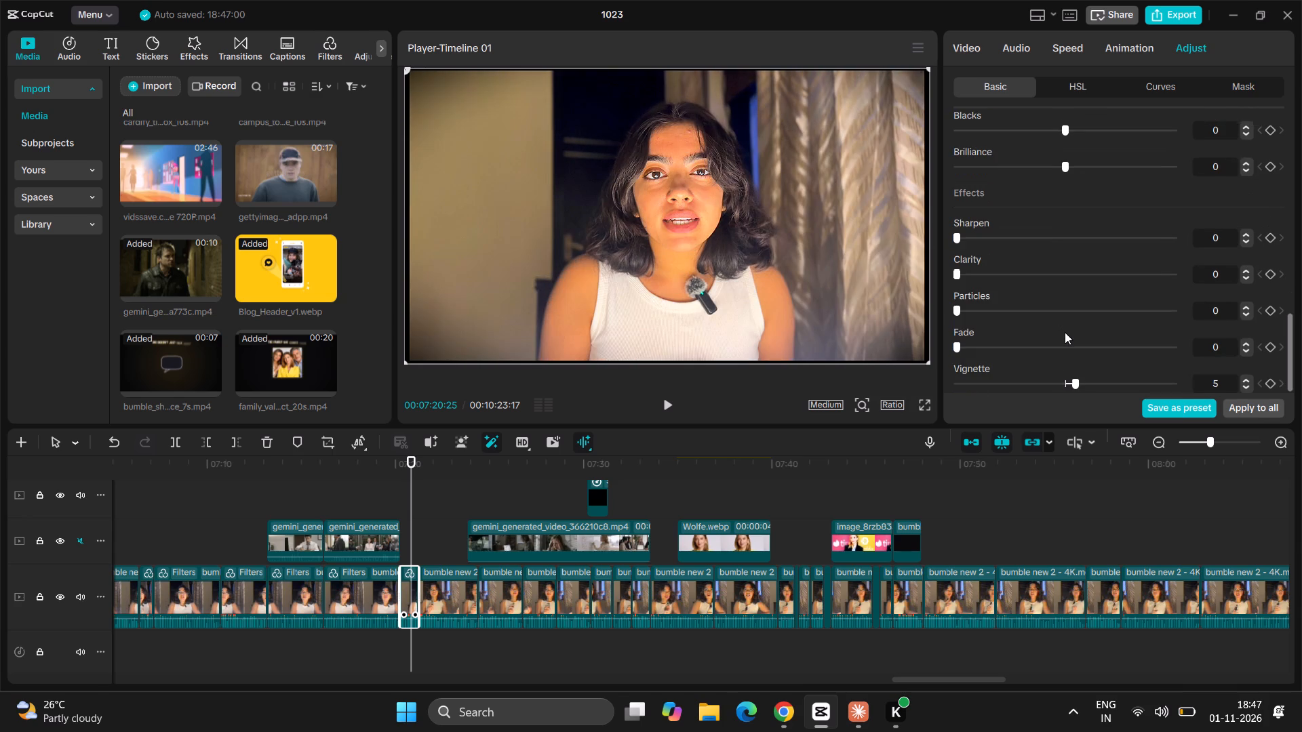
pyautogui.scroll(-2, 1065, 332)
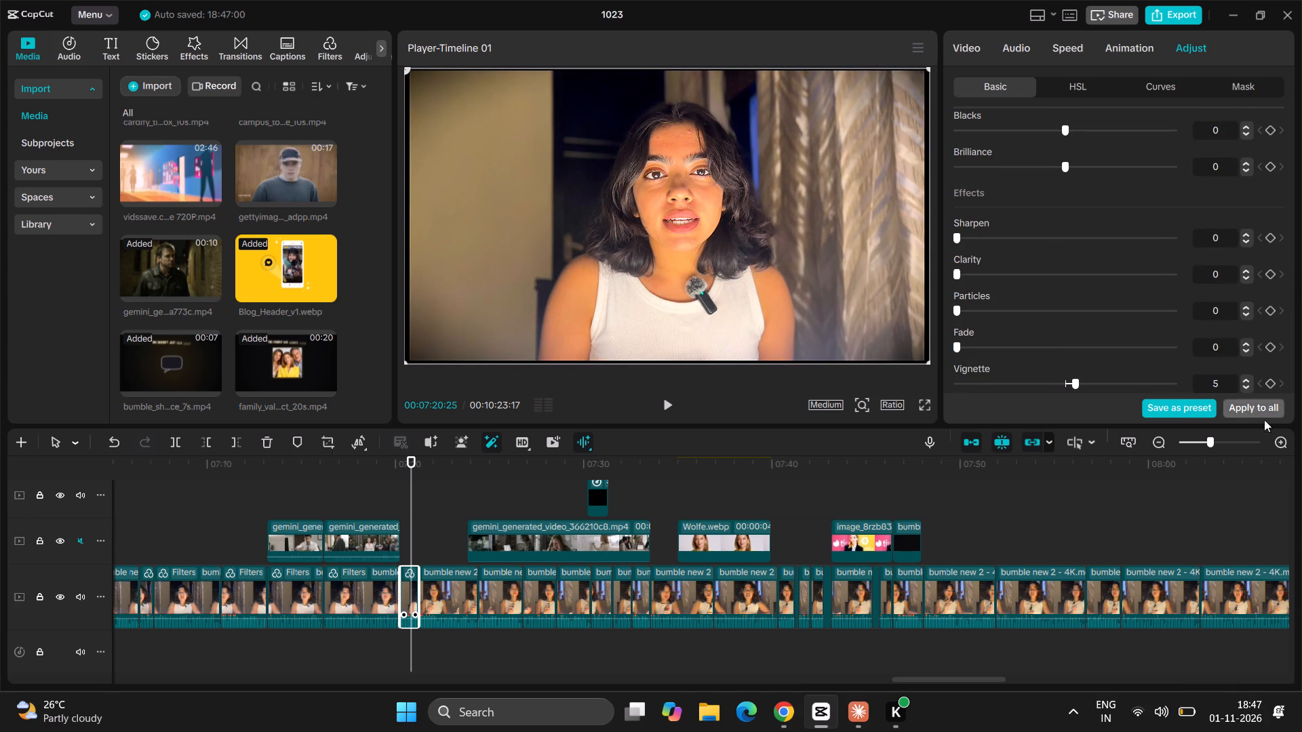
# Enable colour correction on the talking-head clips from about 06:55 to 07:13, trying higher intensities before setting it to 0.
pyautogui.click(467, 487)
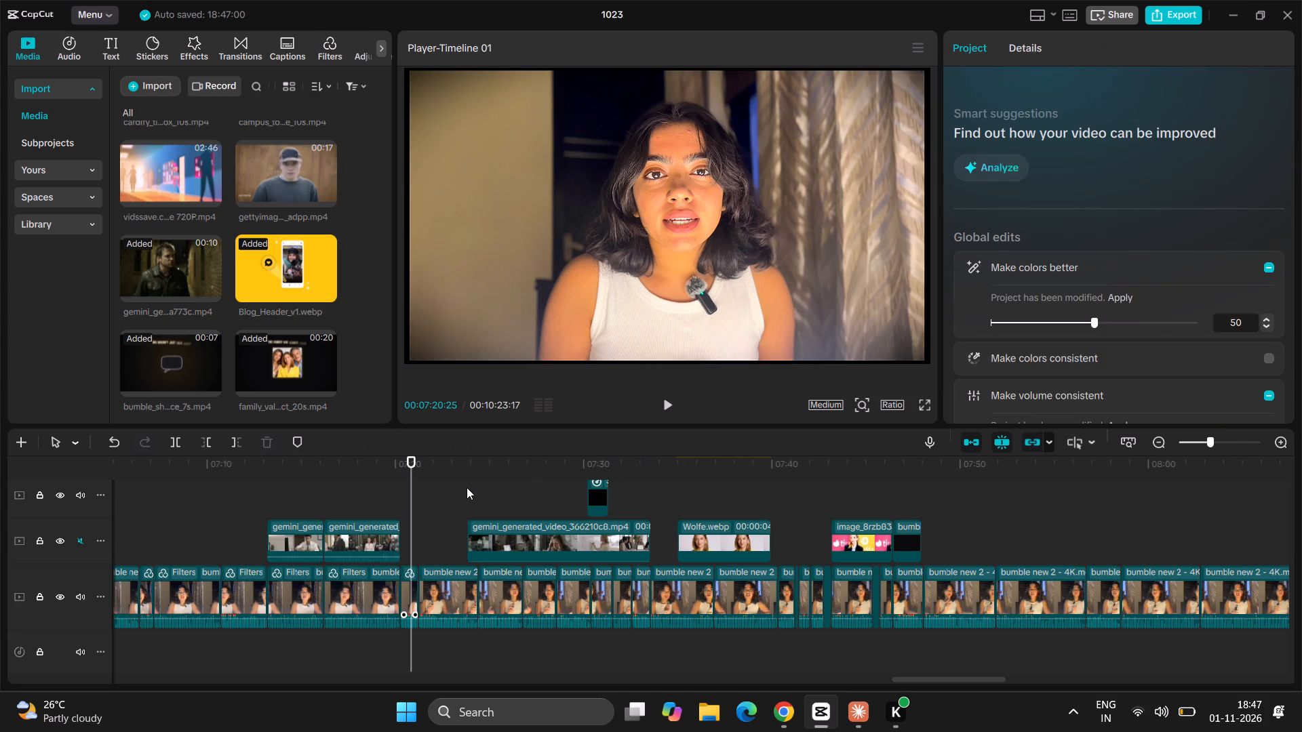
pyautogui.moveTo(467, 487); pyautogui.dragTo(138, 544)
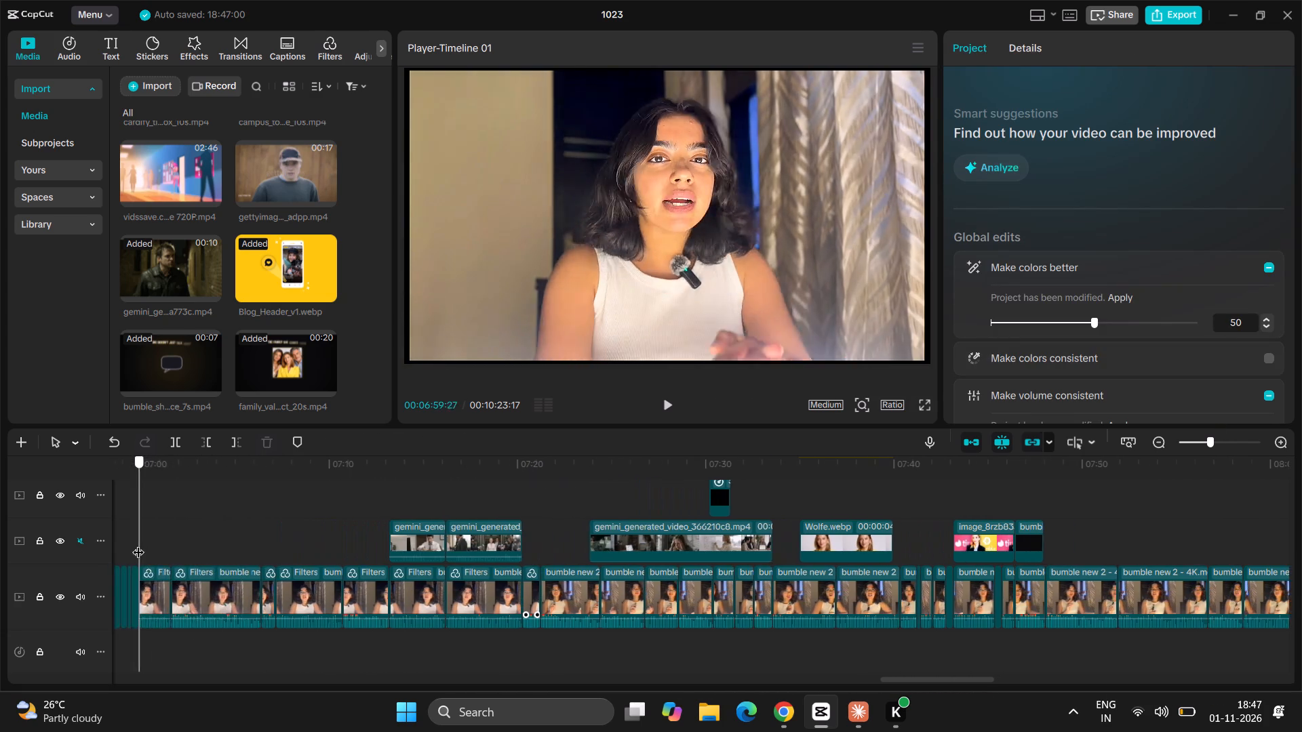
pyautogui.moveTo(138, 544); pyautogui.dragTo(178, 553)
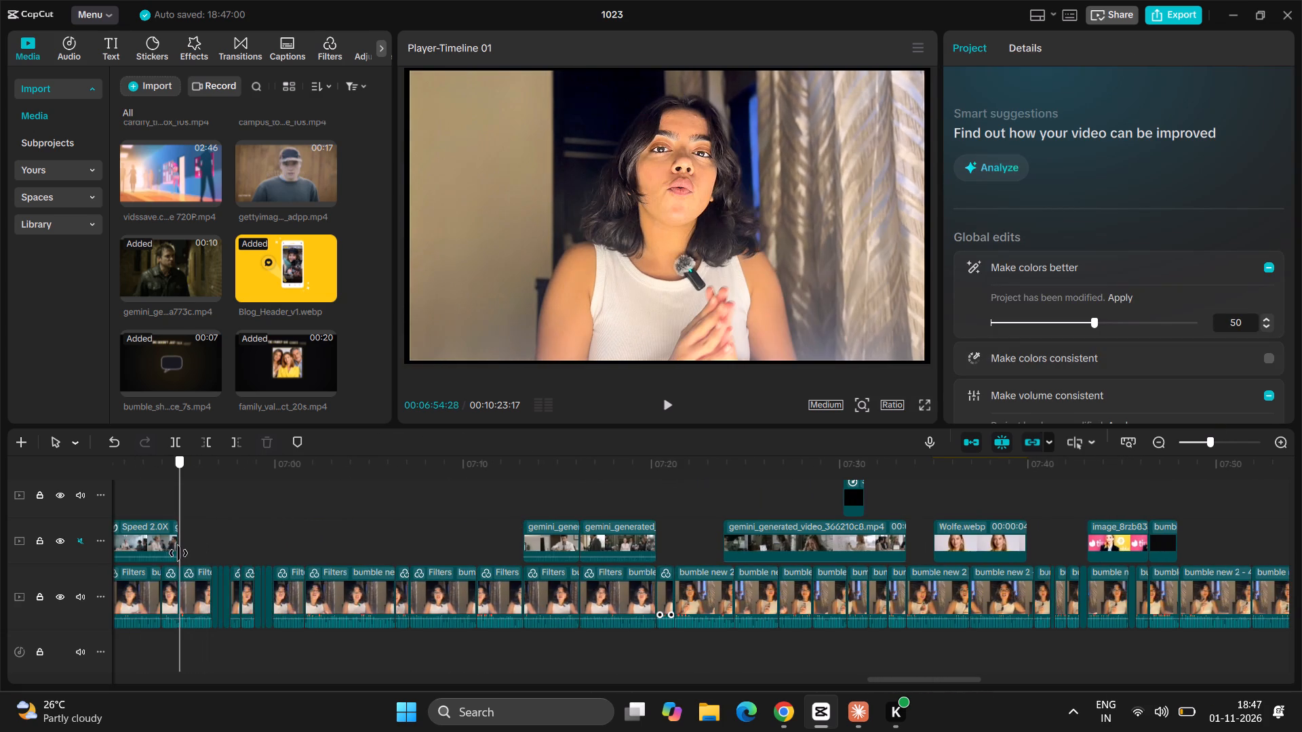
pyautogui.moveTo(195, 637); pyautogui.dragTo(507, 594)
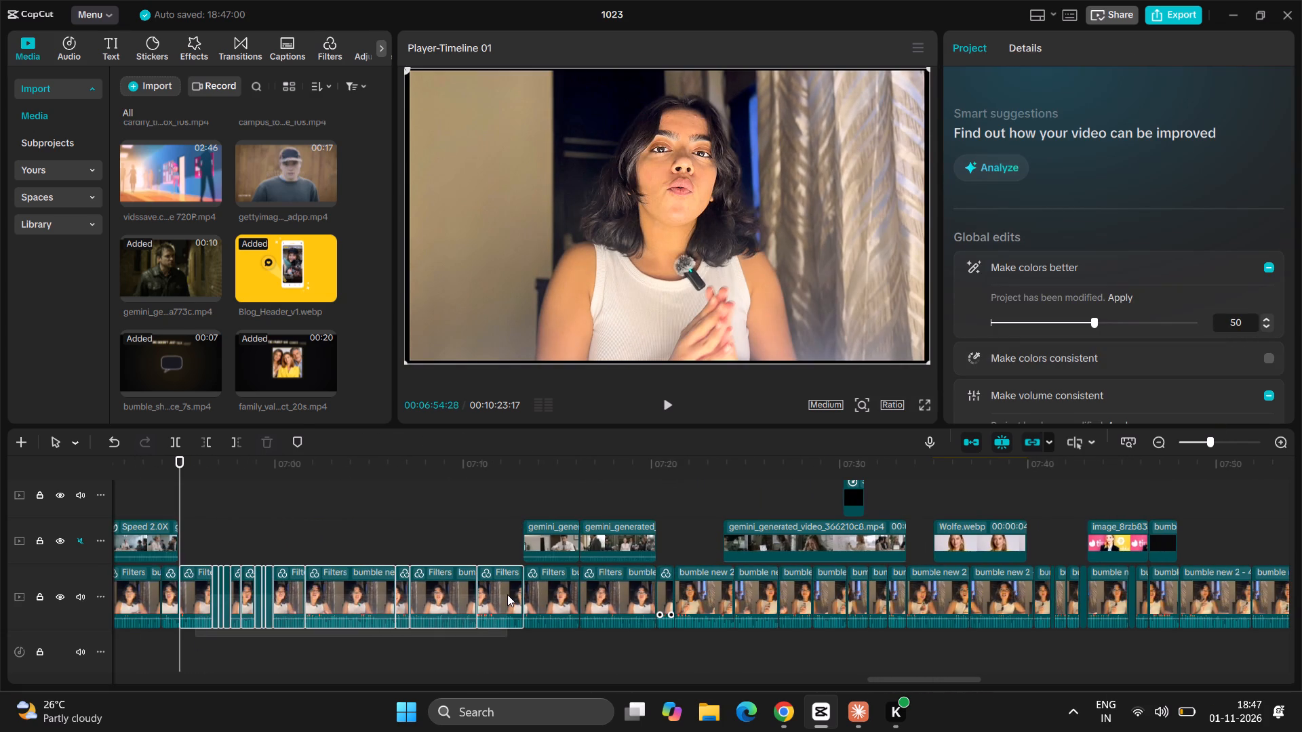
pyautogui.scroll(-1, 1008, 445)
pyautogui.scroll(-1, 1046, 285)
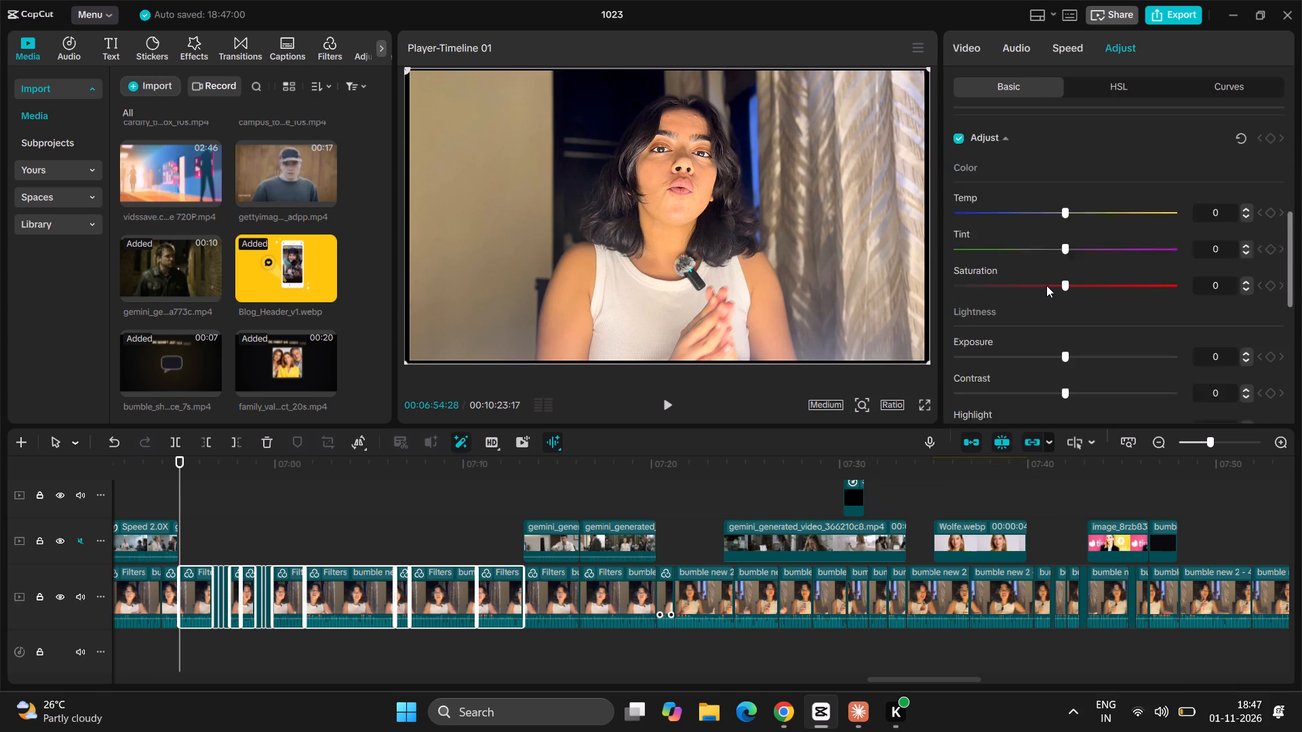
pyautogui.scroll(-1, 1046, 285)
pyautogui.scroll(2, 1046, 285)
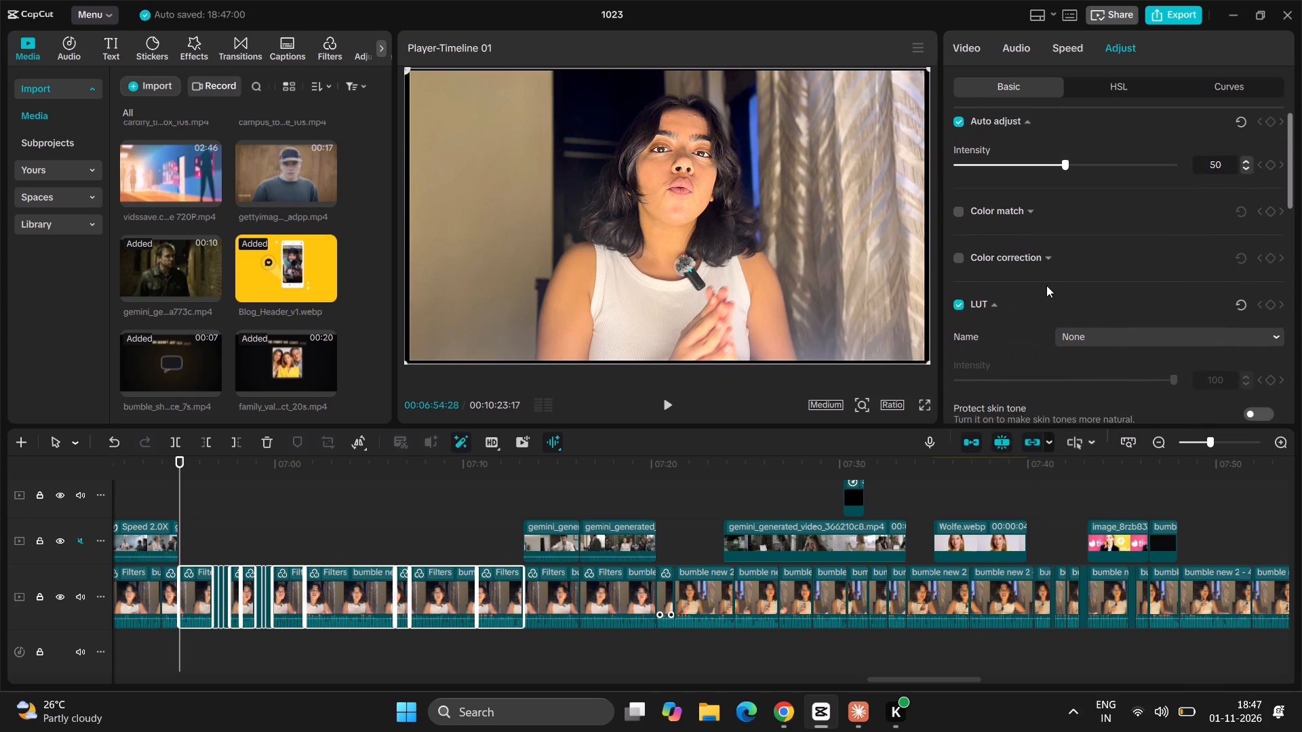
pyautogui.click(963, 260)
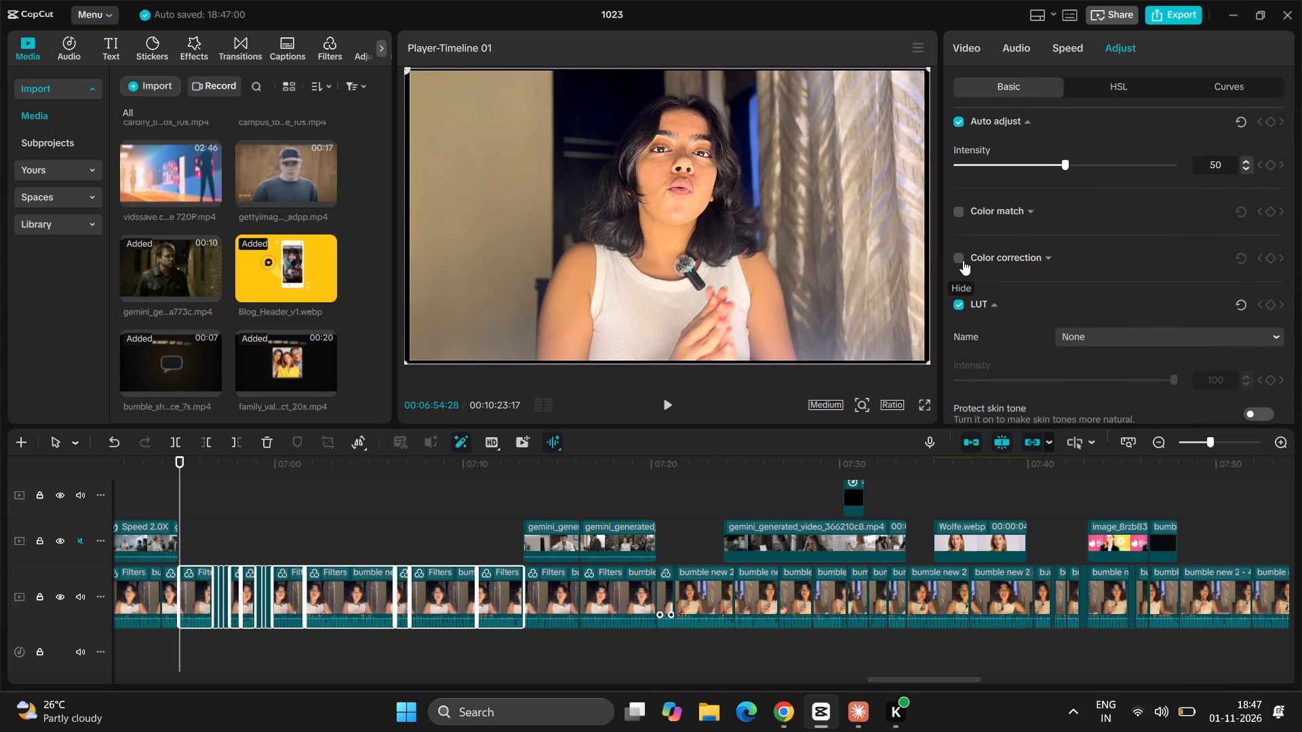
pyautogui.moveTo(1099, 295); pyautogui.dragTo(1002, 308)
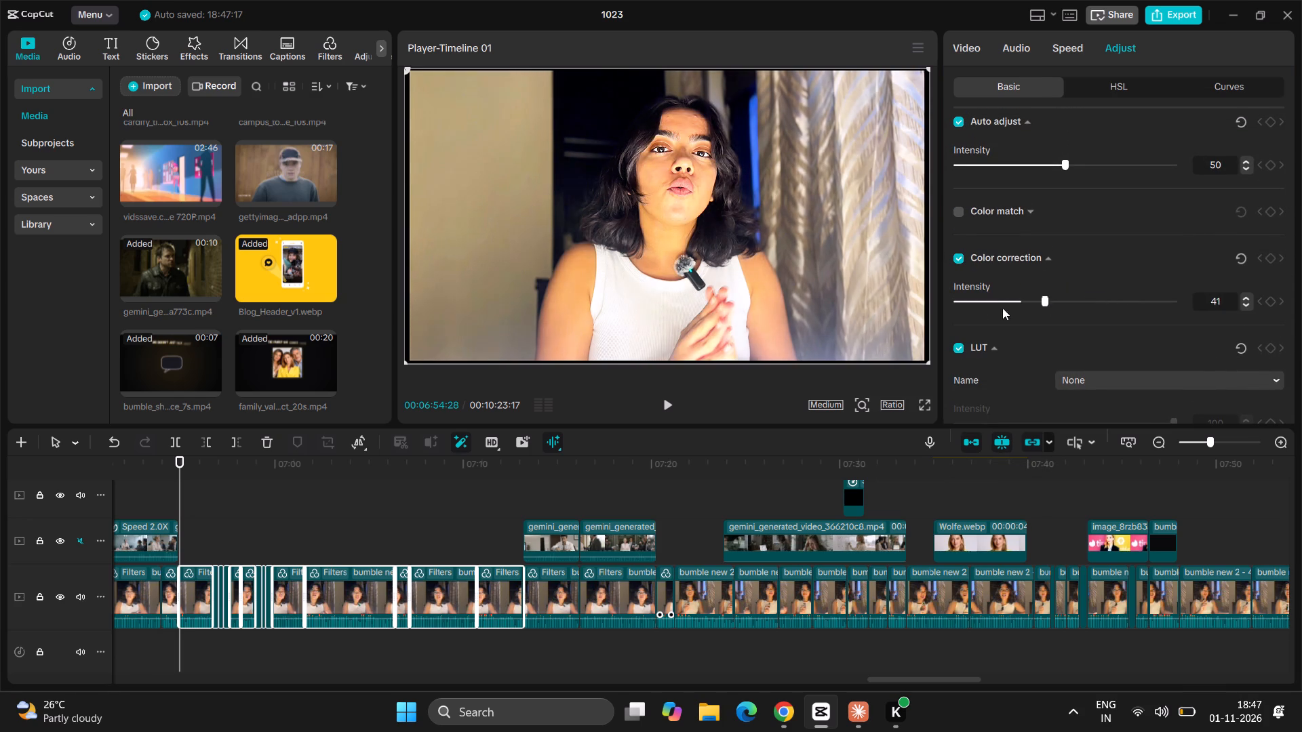
pyautogui.moveTo(1002, 308); pyautogui.dragTo(1271, 293)
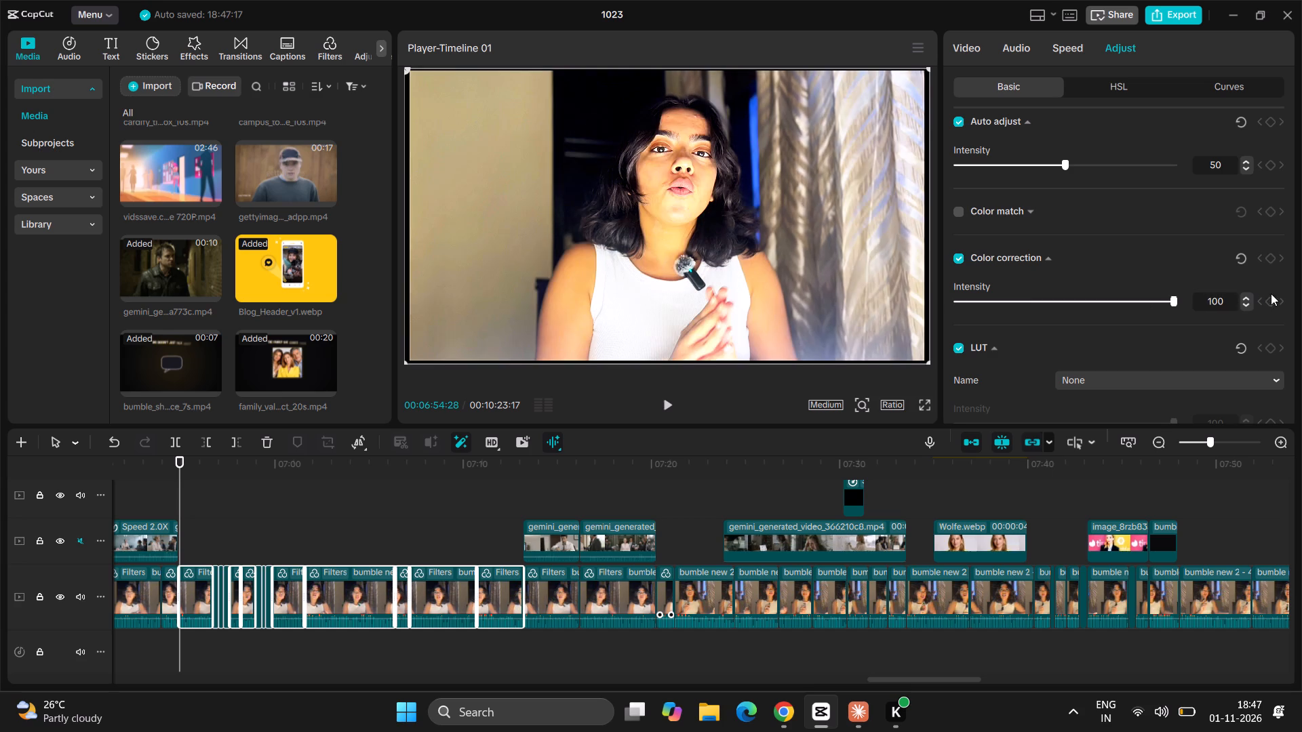
pyautogui.moveTo(1271, 293); pyautogui.dragTo(698, 299)
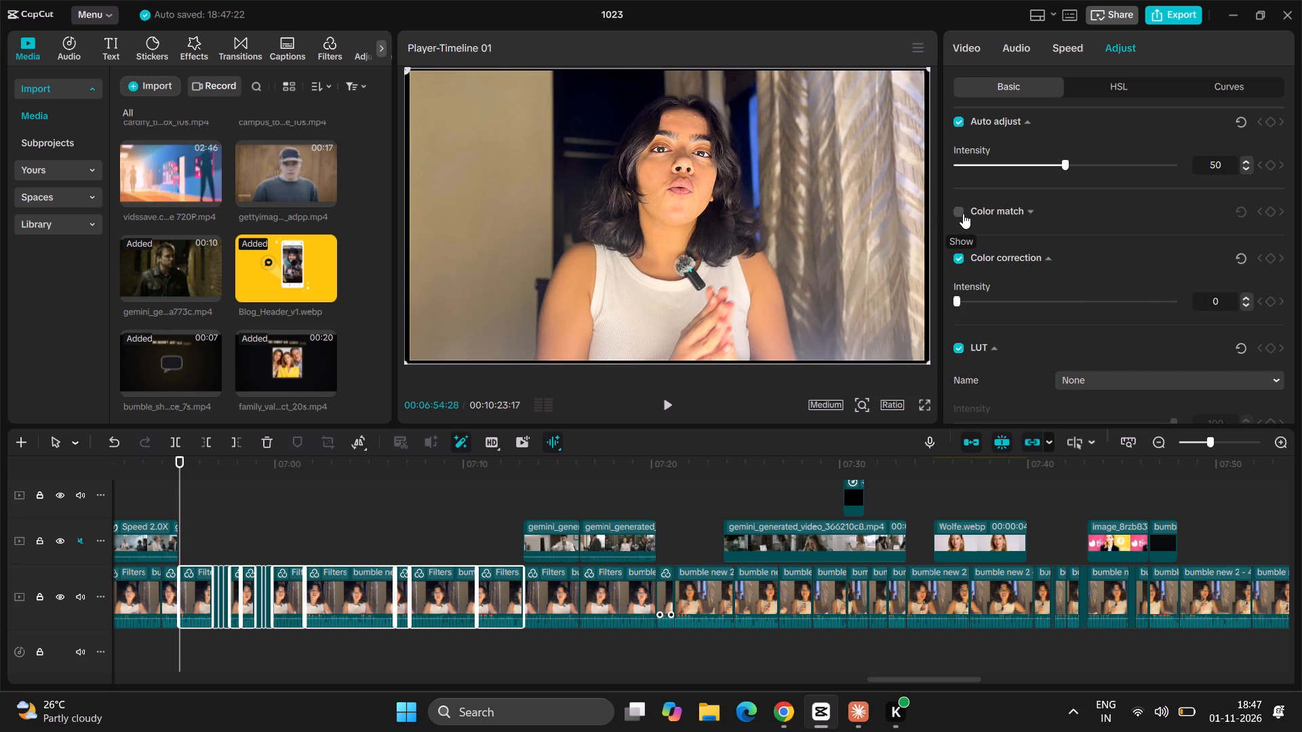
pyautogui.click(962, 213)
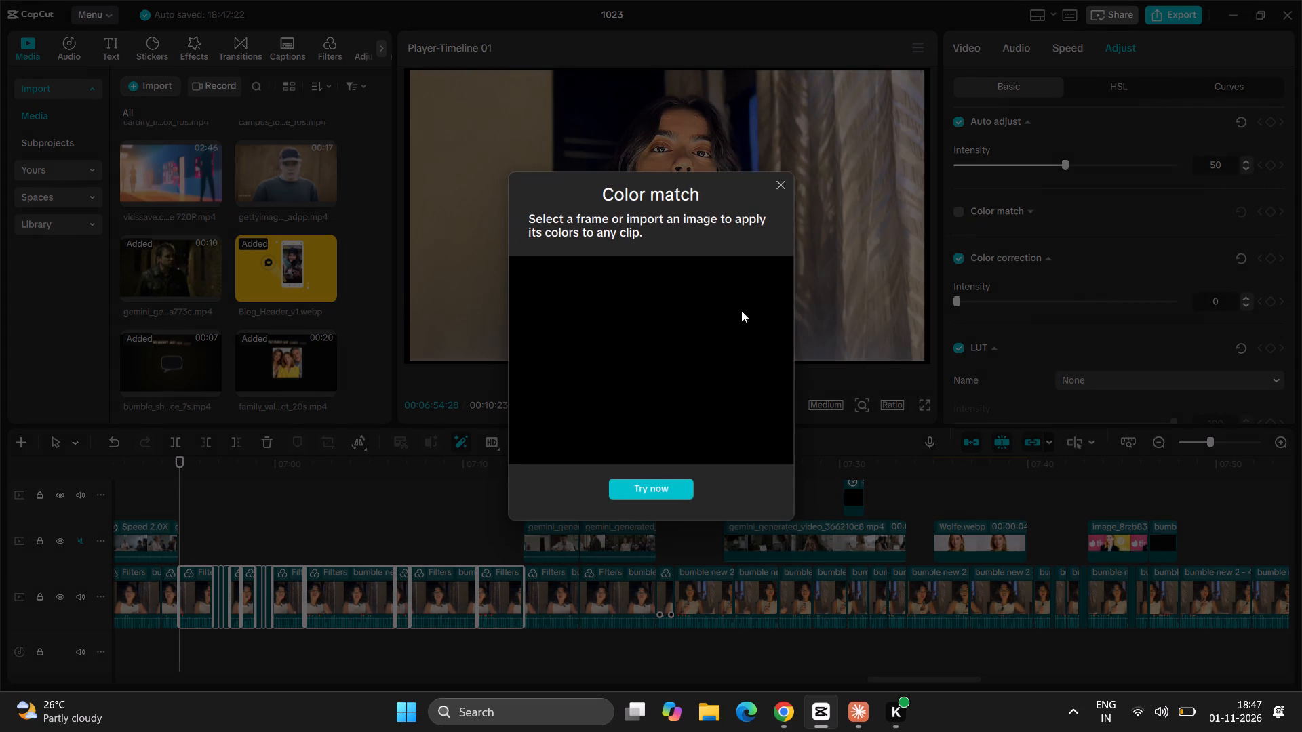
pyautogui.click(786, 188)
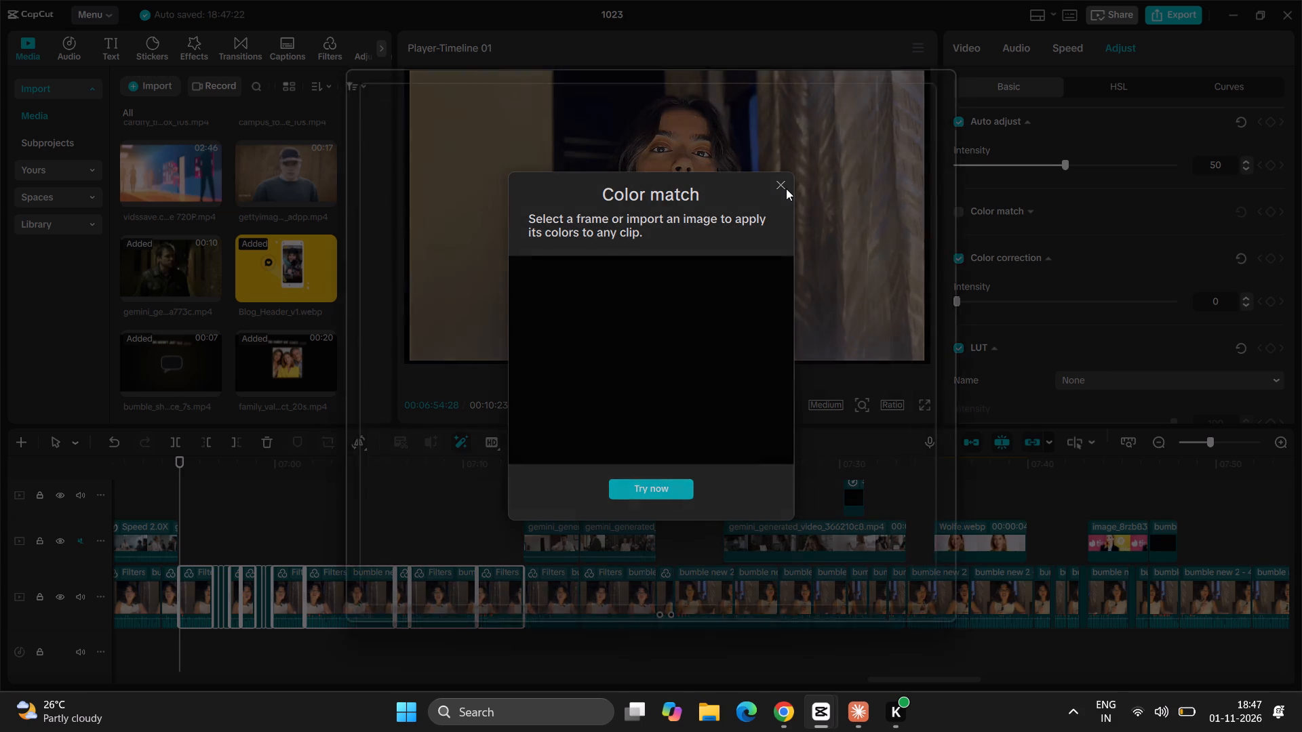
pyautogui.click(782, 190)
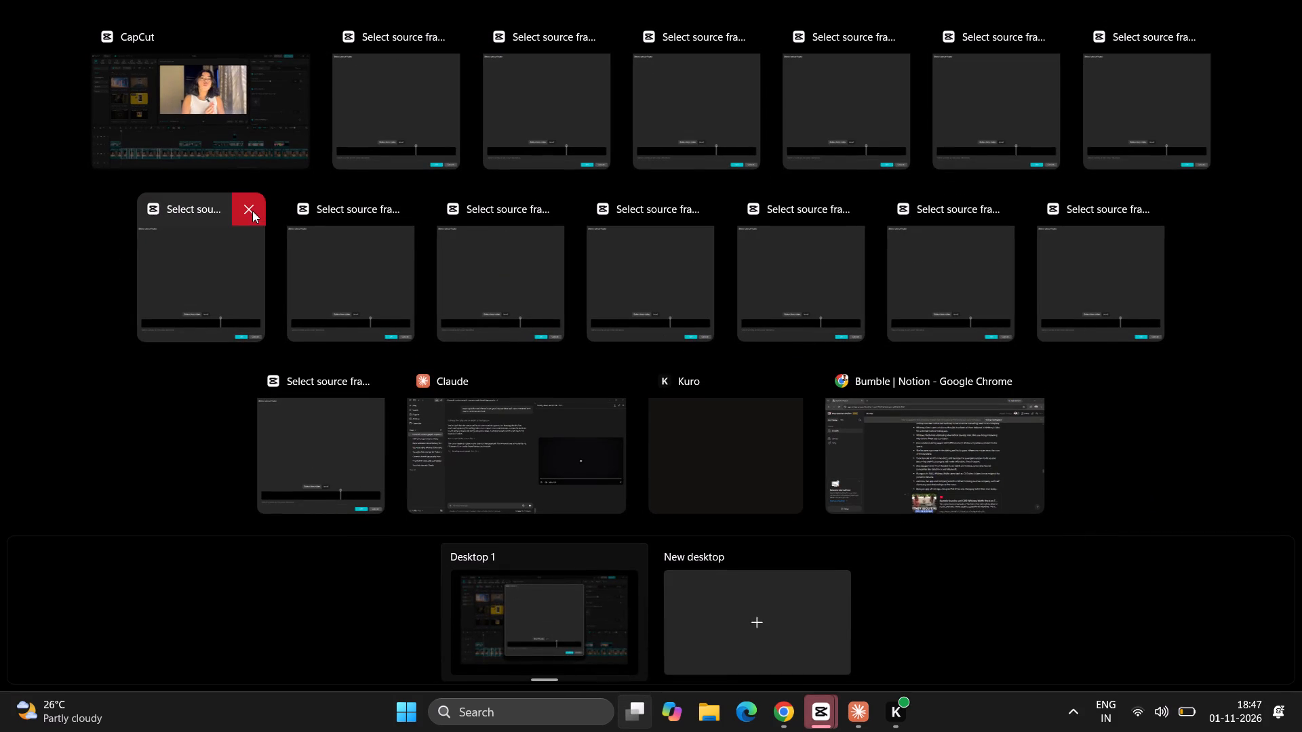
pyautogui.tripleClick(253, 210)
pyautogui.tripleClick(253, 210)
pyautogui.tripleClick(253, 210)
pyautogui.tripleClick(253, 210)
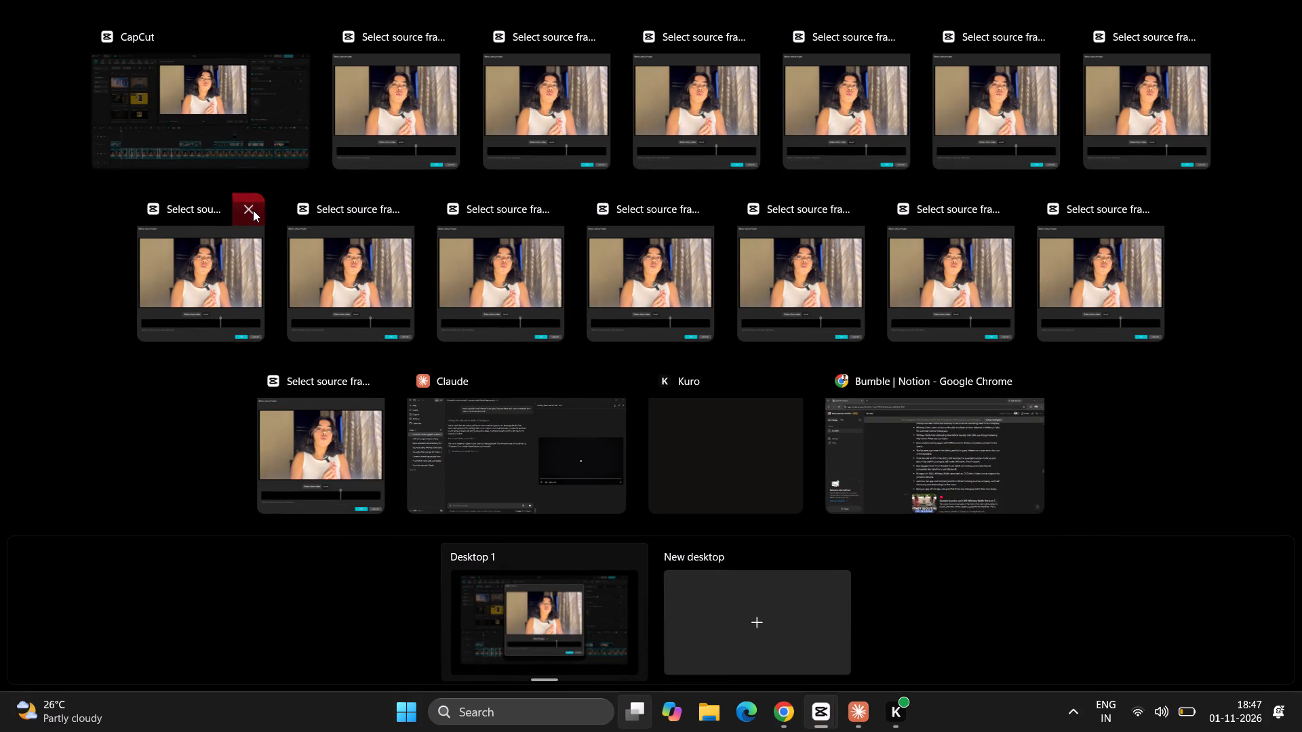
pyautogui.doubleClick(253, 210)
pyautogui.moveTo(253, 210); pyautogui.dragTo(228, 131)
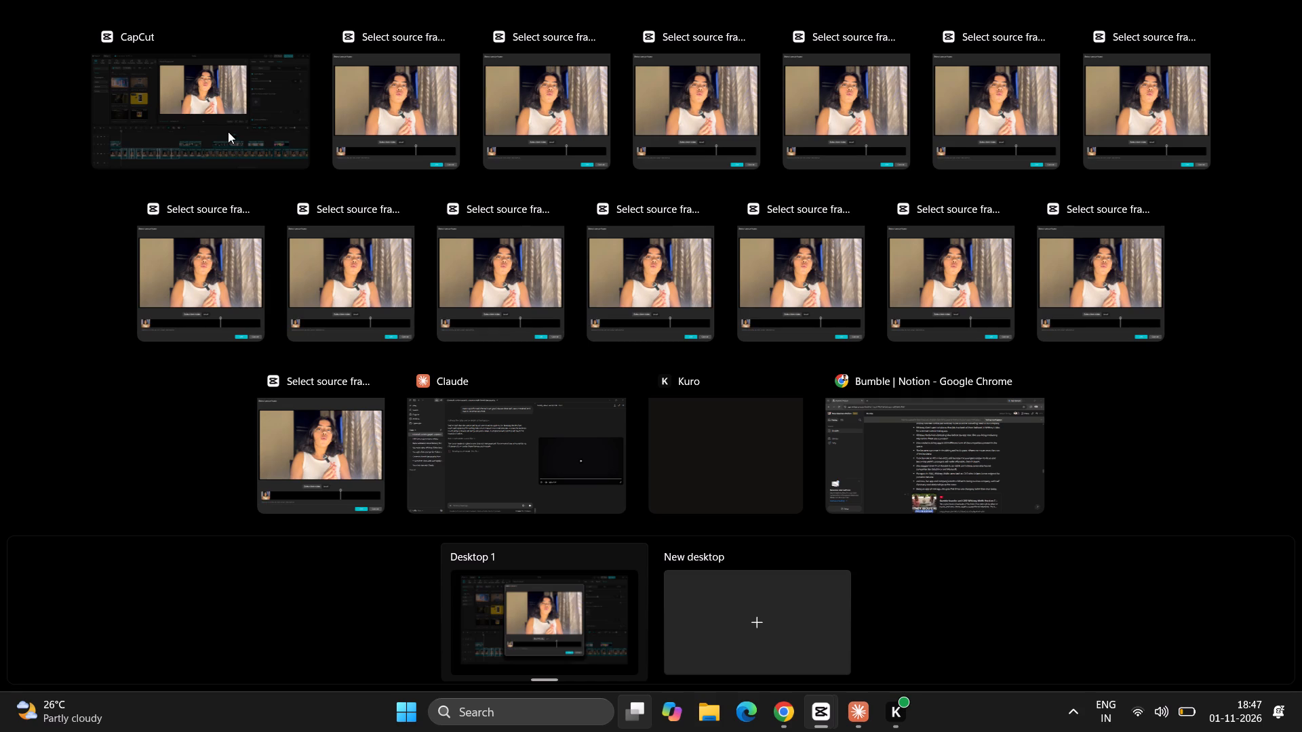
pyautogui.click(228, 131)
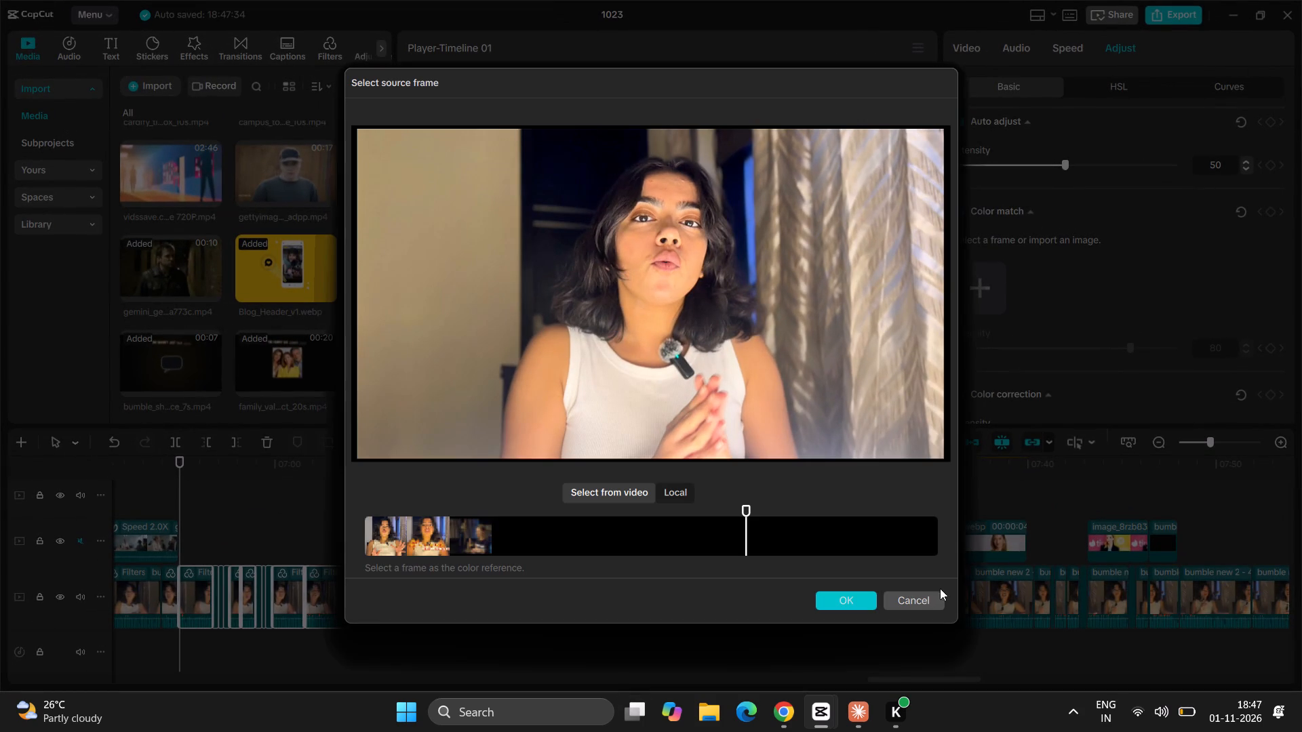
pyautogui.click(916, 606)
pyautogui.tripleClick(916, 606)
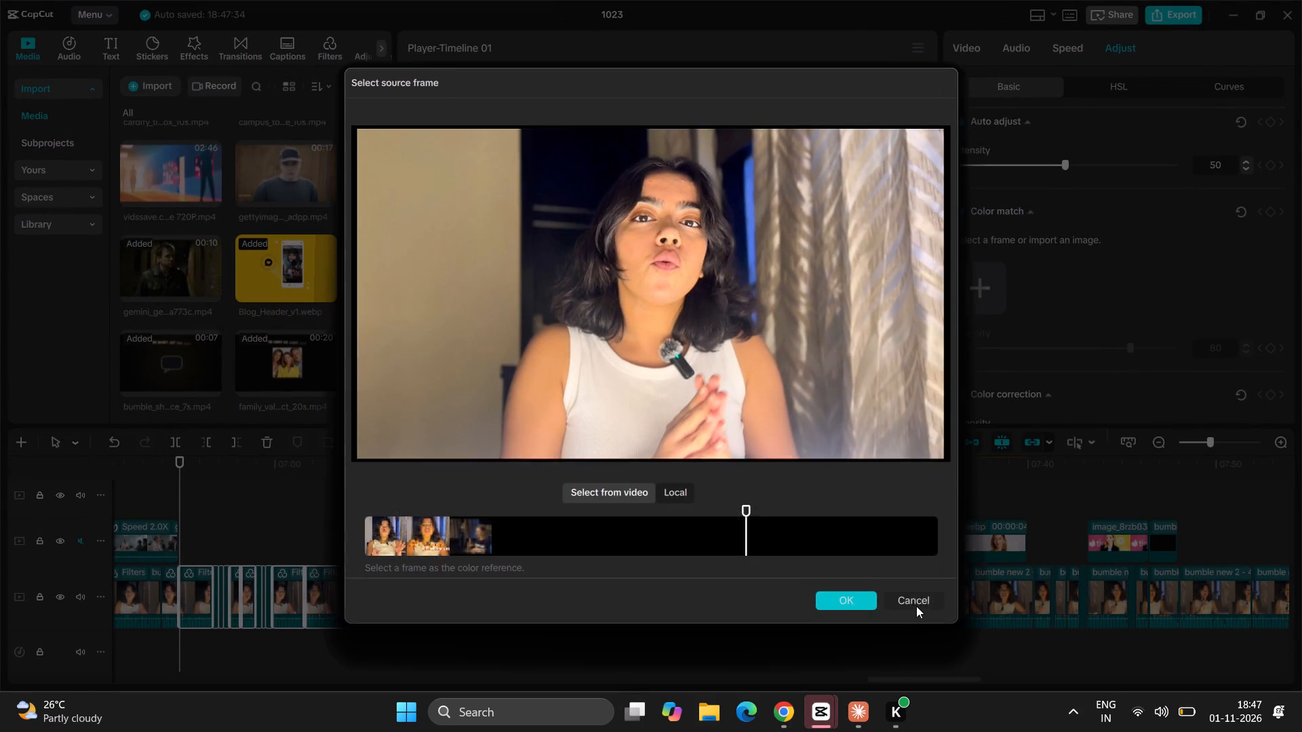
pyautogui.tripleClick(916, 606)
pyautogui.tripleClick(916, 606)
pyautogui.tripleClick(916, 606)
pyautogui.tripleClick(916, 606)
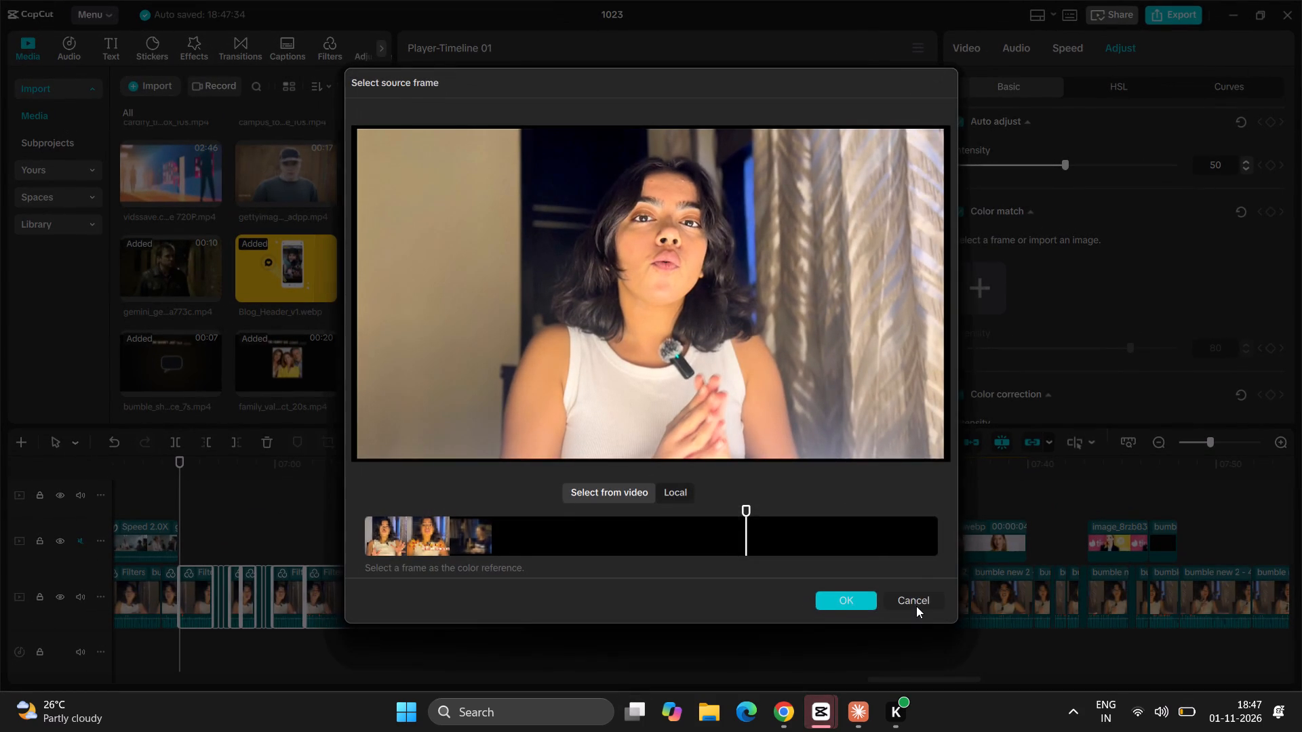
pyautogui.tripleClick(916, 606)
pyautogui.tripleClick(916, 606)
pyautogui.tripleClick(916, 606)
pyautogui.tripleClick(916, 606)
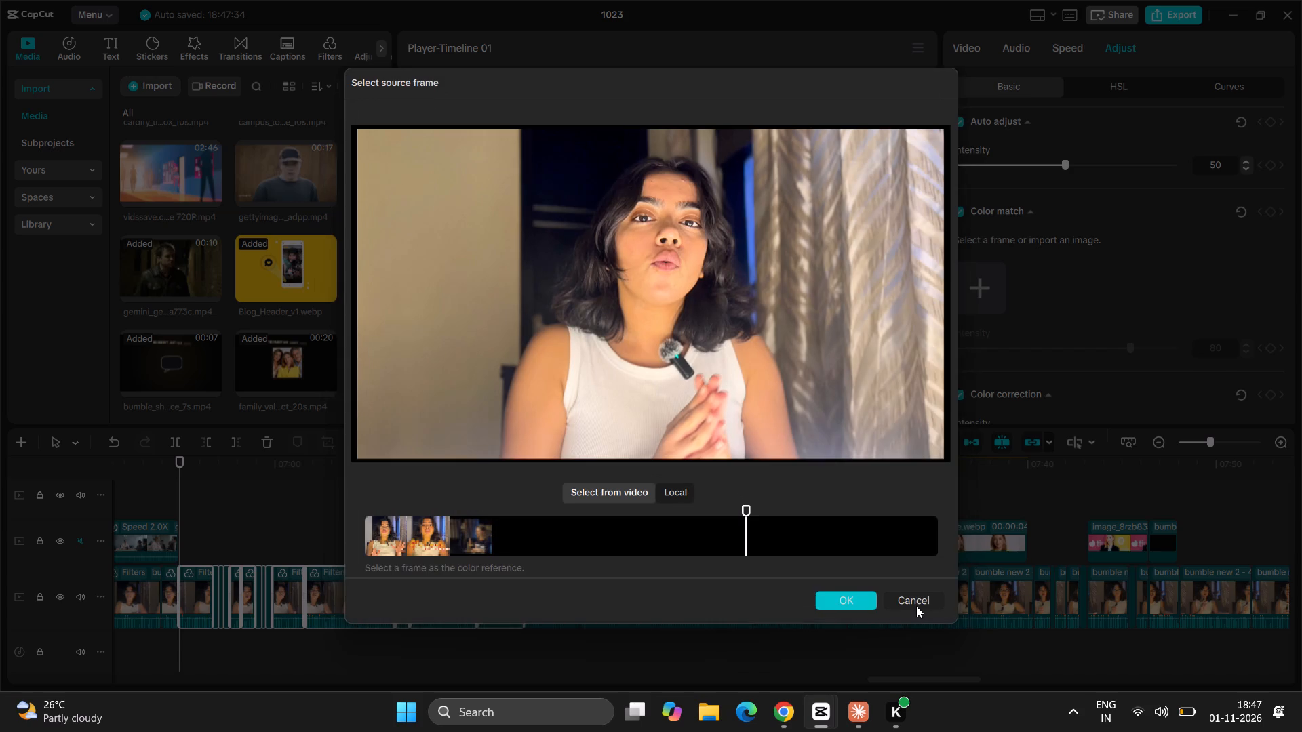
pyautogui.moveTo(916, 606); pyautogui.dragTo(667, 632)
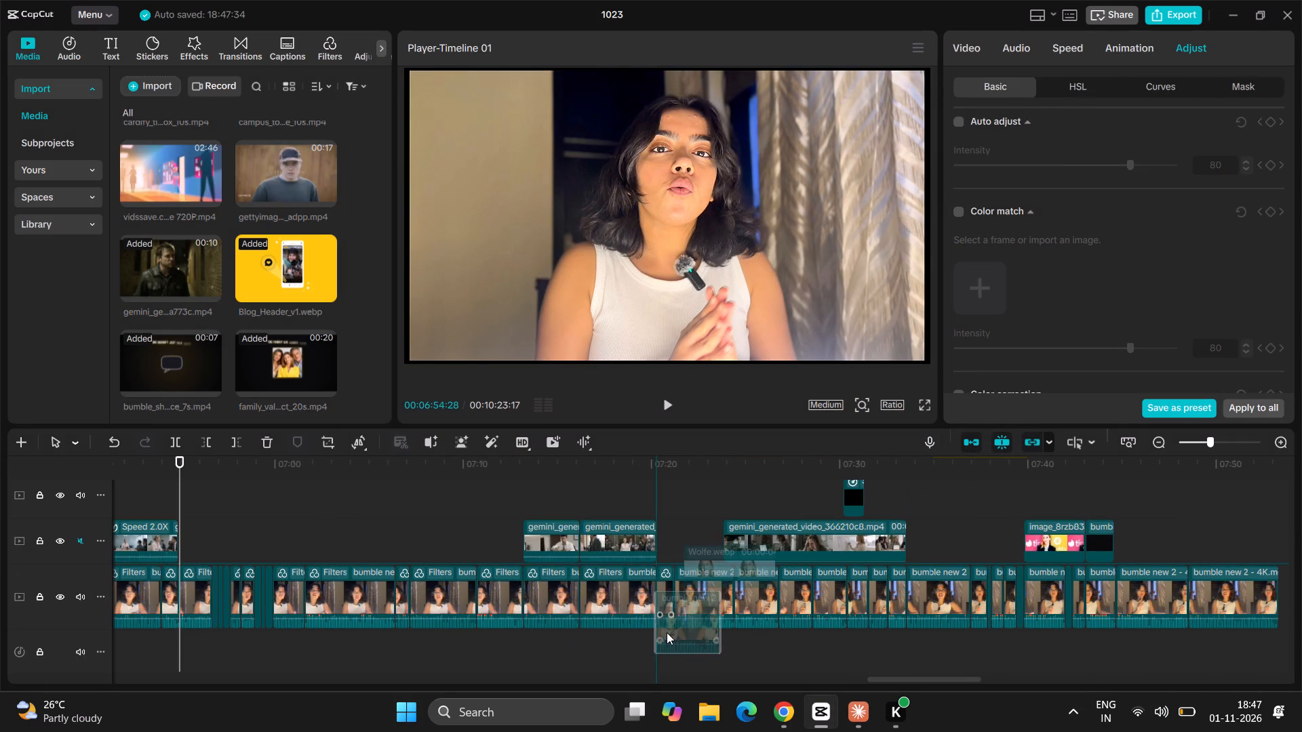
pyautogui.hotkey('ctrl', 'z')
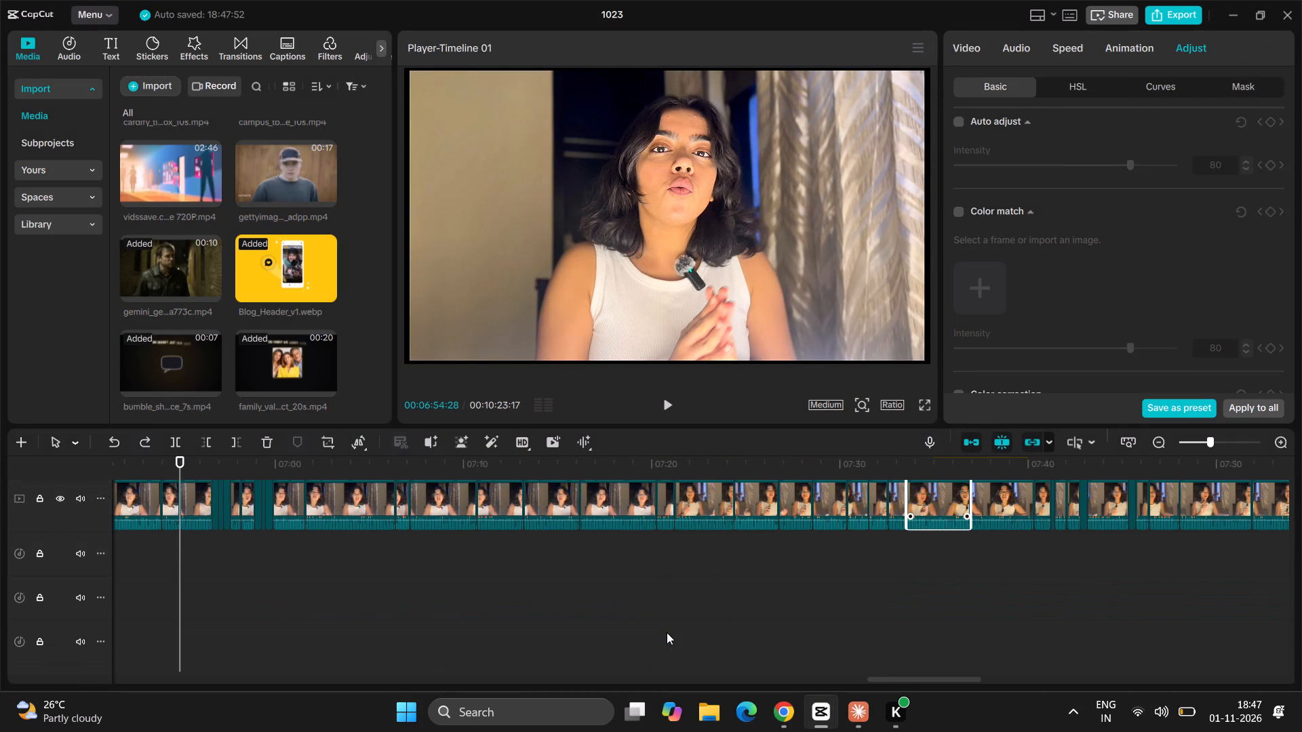
# Turn off colour match and colour correction on the talking-head clips from about 06:55 to 07:13.
pyautogui.scroll(1, 370, 601)
pyautogui.scroll(-1, 370, 601)
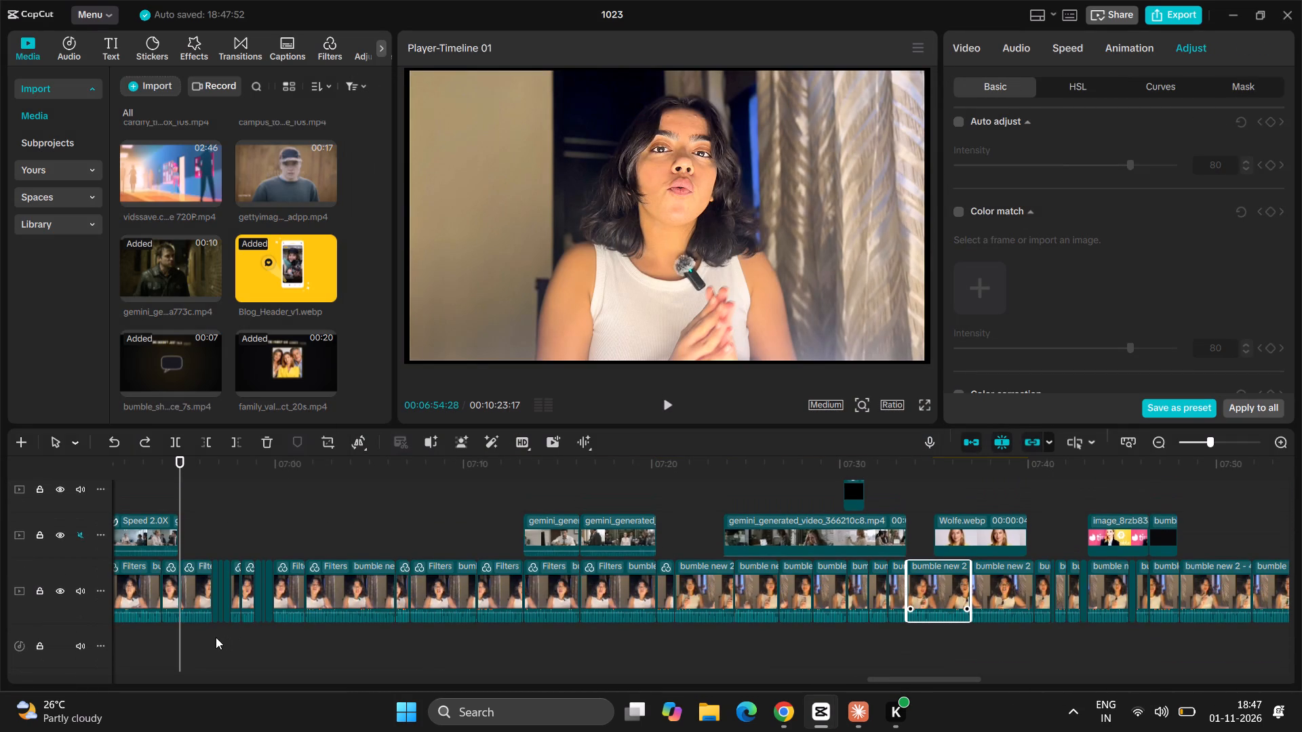
pyautogui.moveTo(189, 634); pyautogui.dragTo(501, 590)
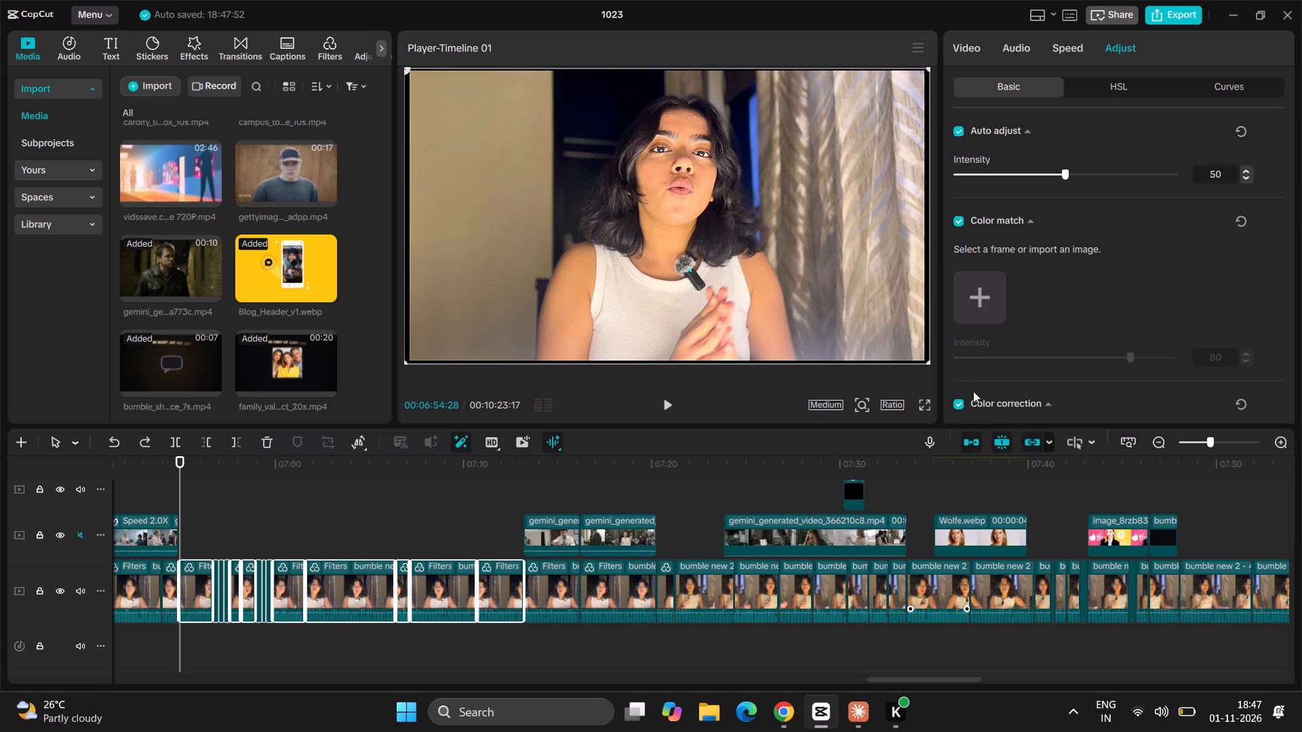
pyautogui.scroll(-1, 1124, 298)
pyautogui.scroll(1, 1124, 298)
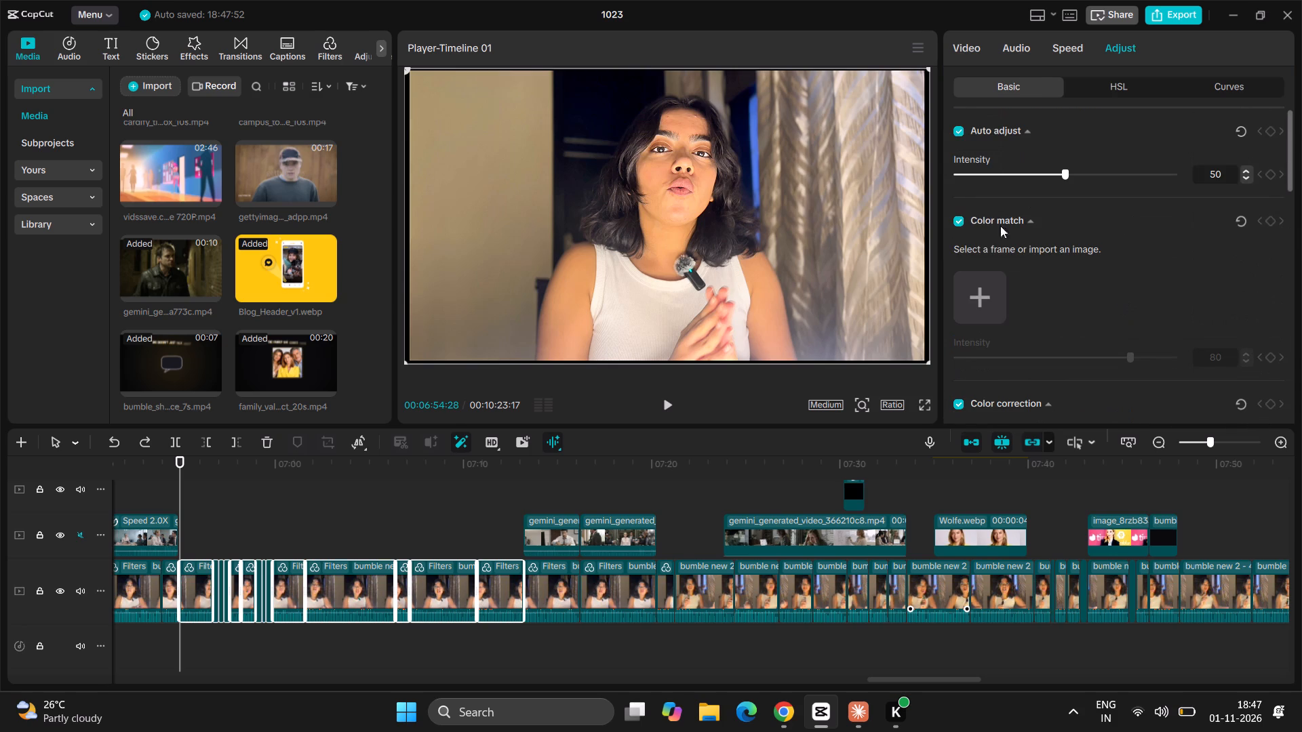
pyautogui.click(961, 220)
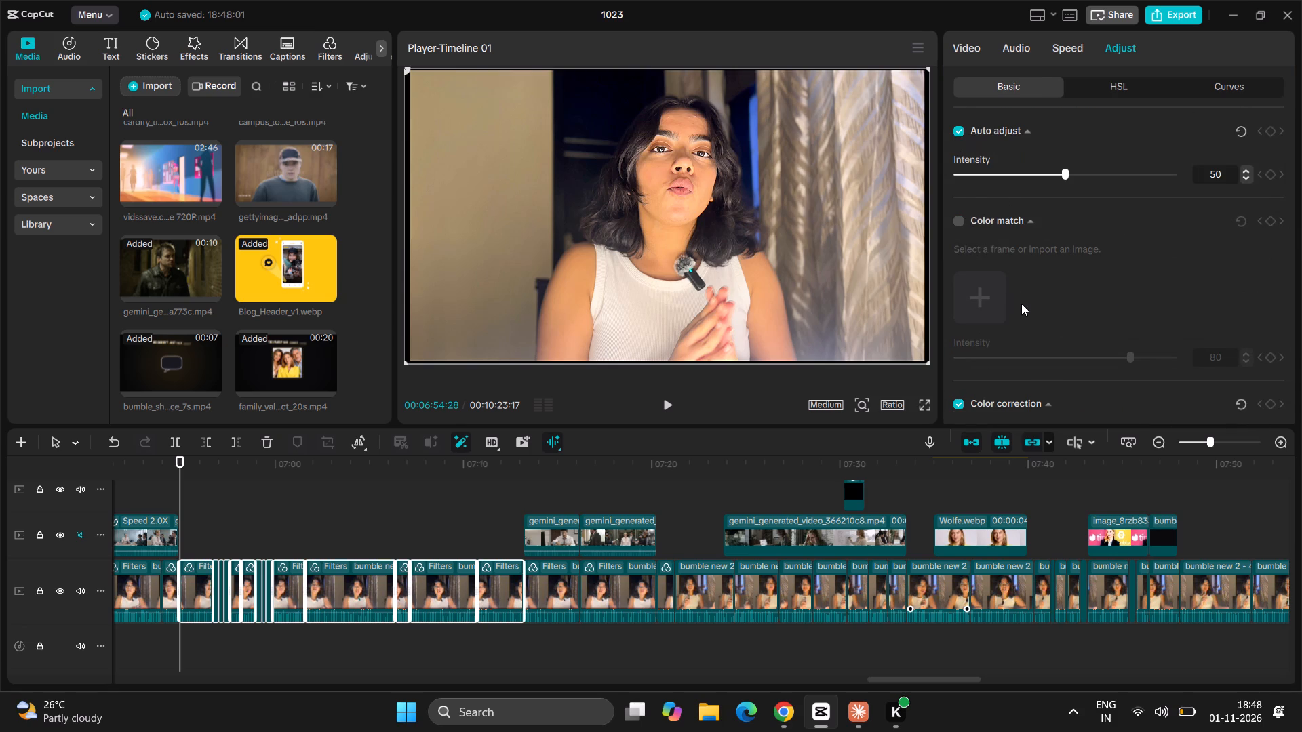
pyautogui.scroll(-1, 1021, 304)
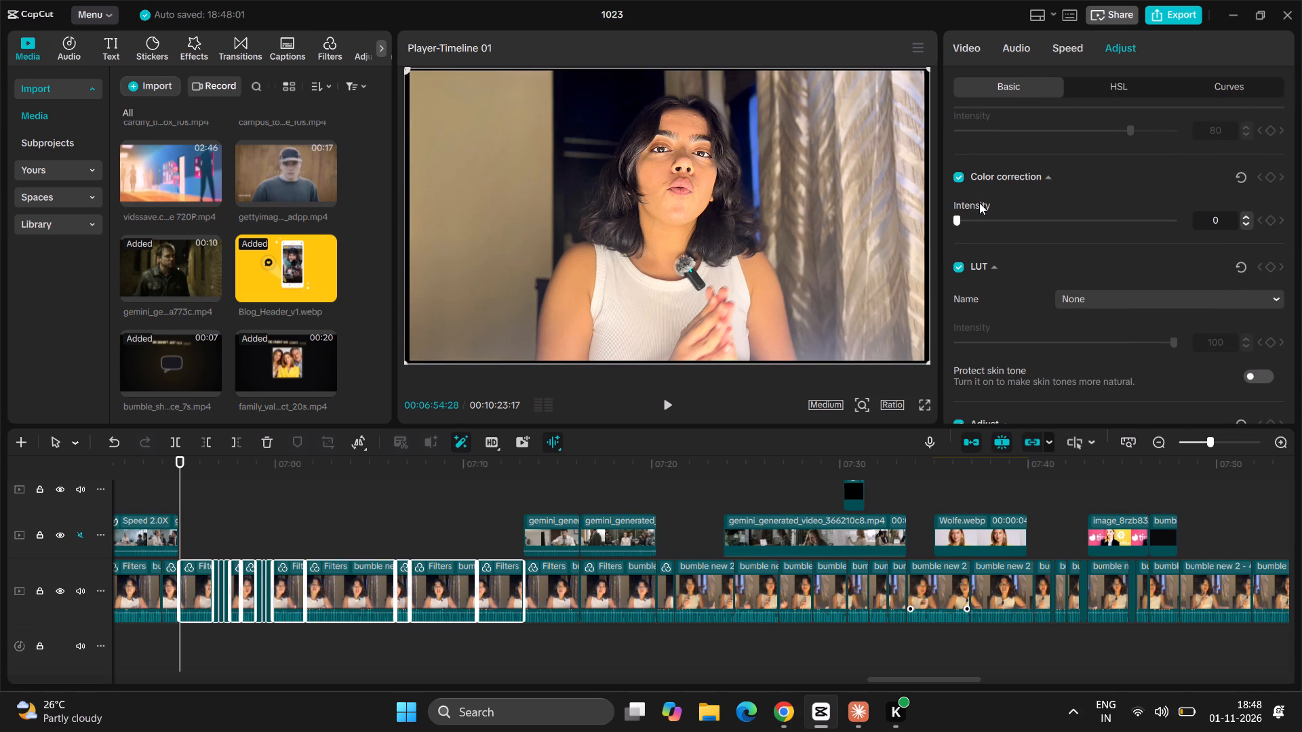
pyautogui.click(963, 179)
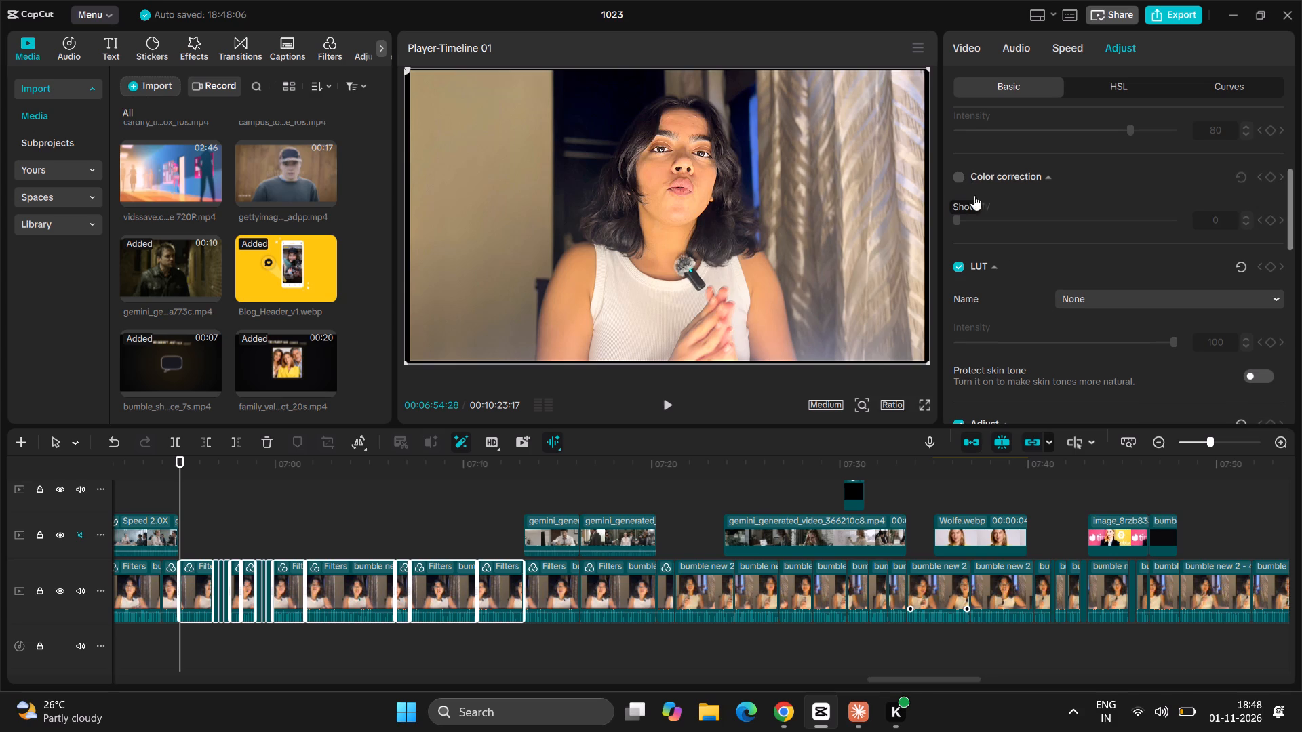
# Set the saturation to 4 and the exposure to -4 on the talking-head clips from about 06:55 to 07:13.
pyautogui.scroll(-2, 1046, 302)
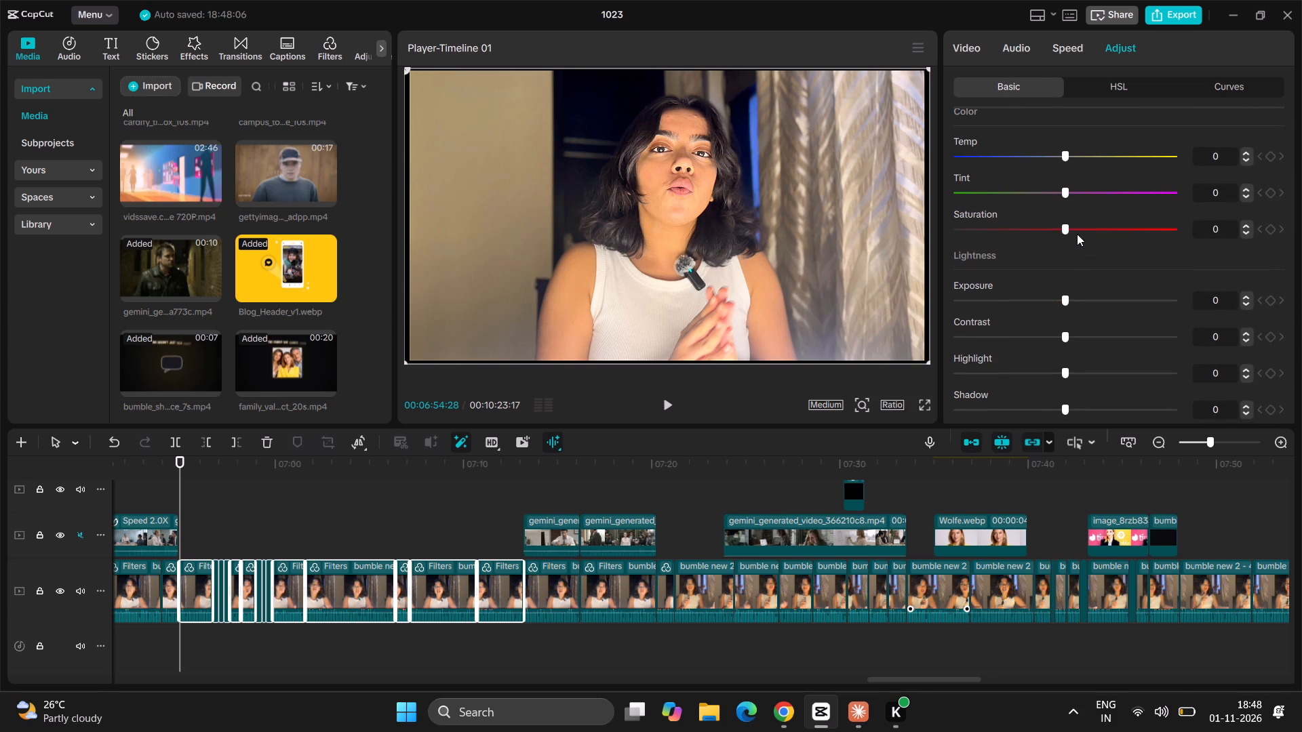
pyautogui.click(1071, 231)
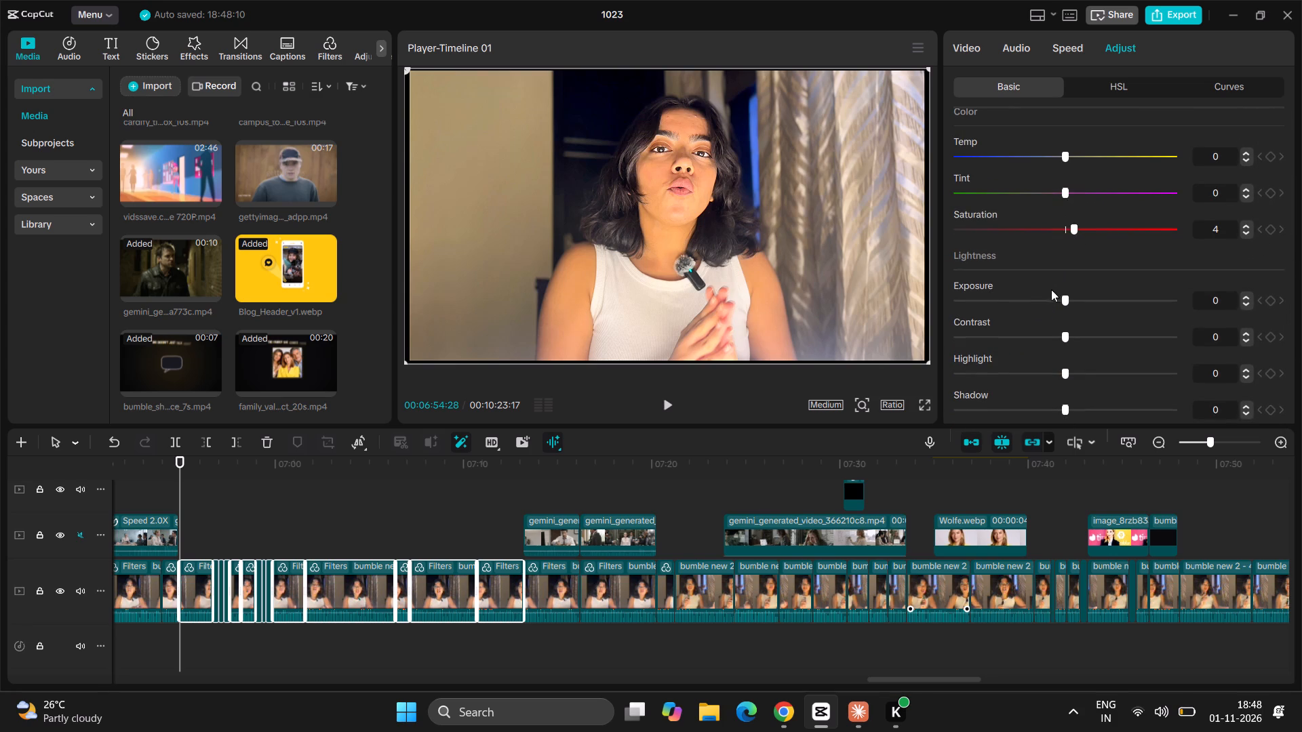
pyautogui.click(1057, 301)
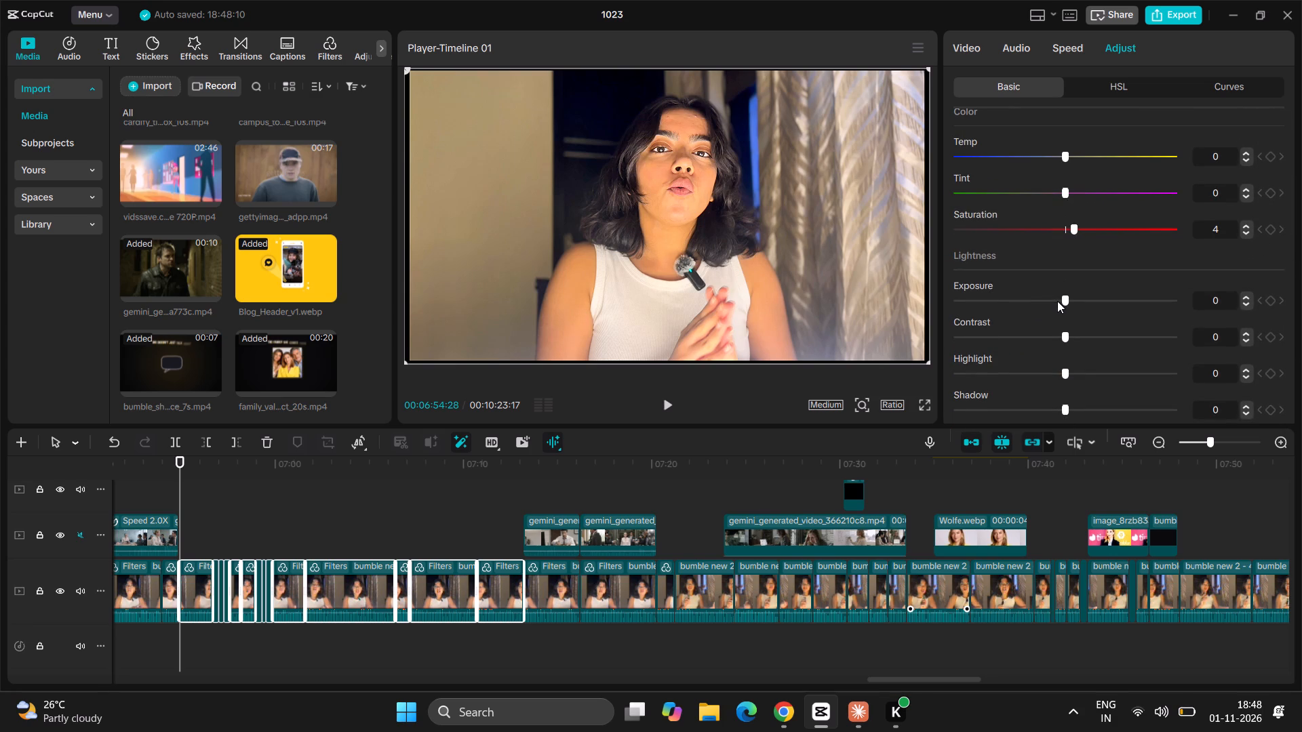
pyautogui.click(1056, 301)
pyautogui.click(1056, 301)
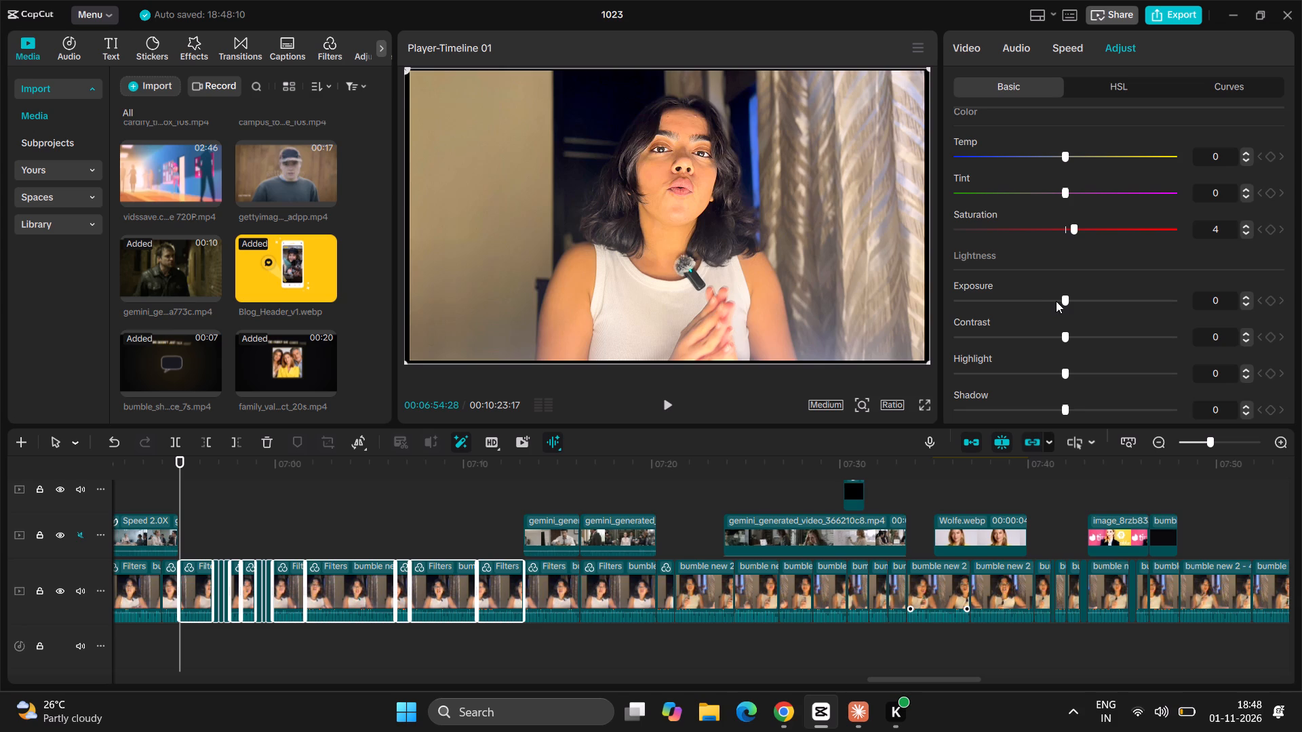
pyautogui.click(1052, 300)
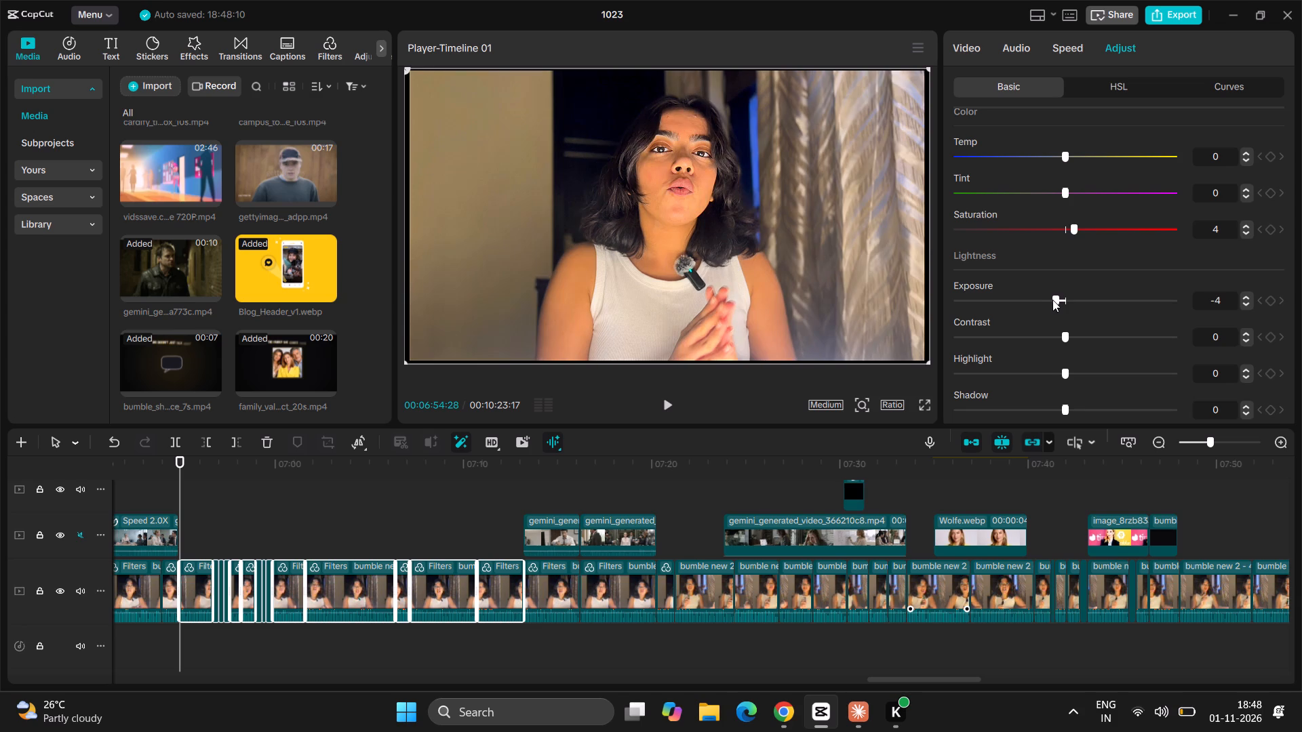
pyautogui.click(1052, 300)
# Set the vignette to 7 on the talking-head clips from about 06:55 to 07:13 and preview the graded section.
pyautogui.scroll(-3, 1052, 300)
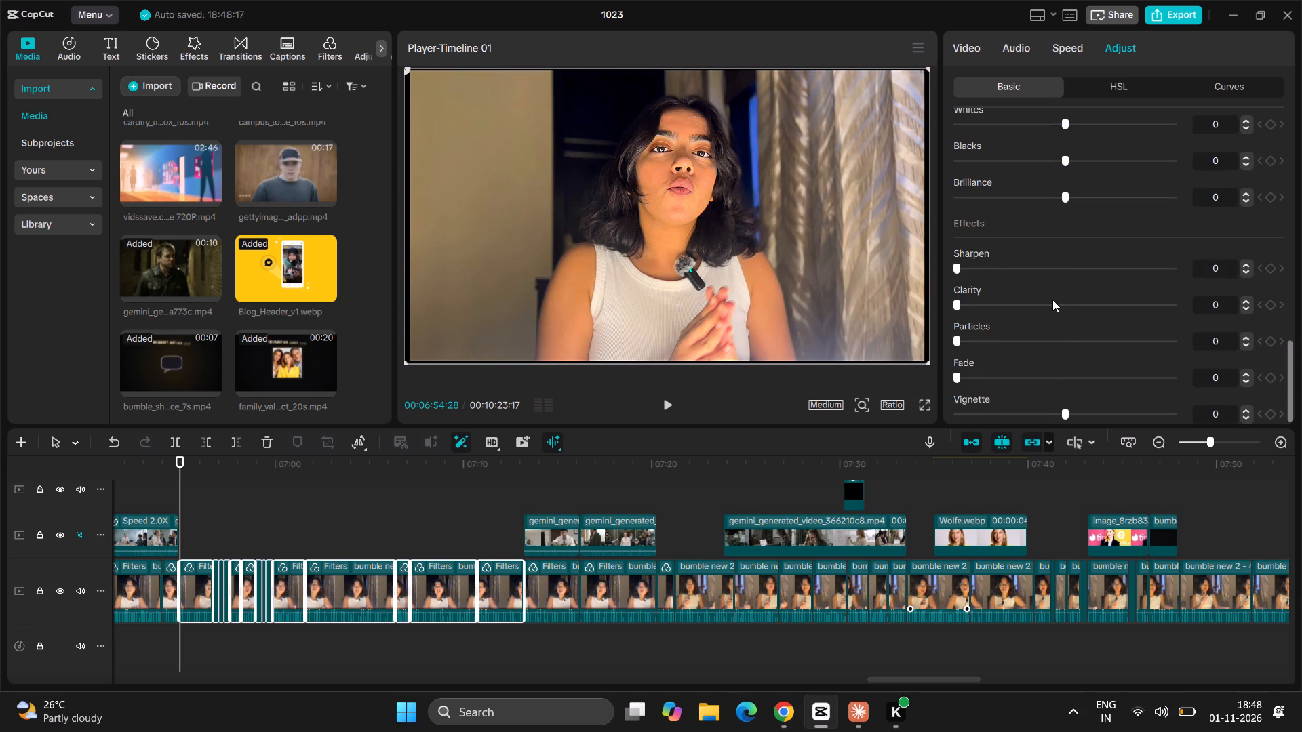
pyautogui.click(1078, 411)
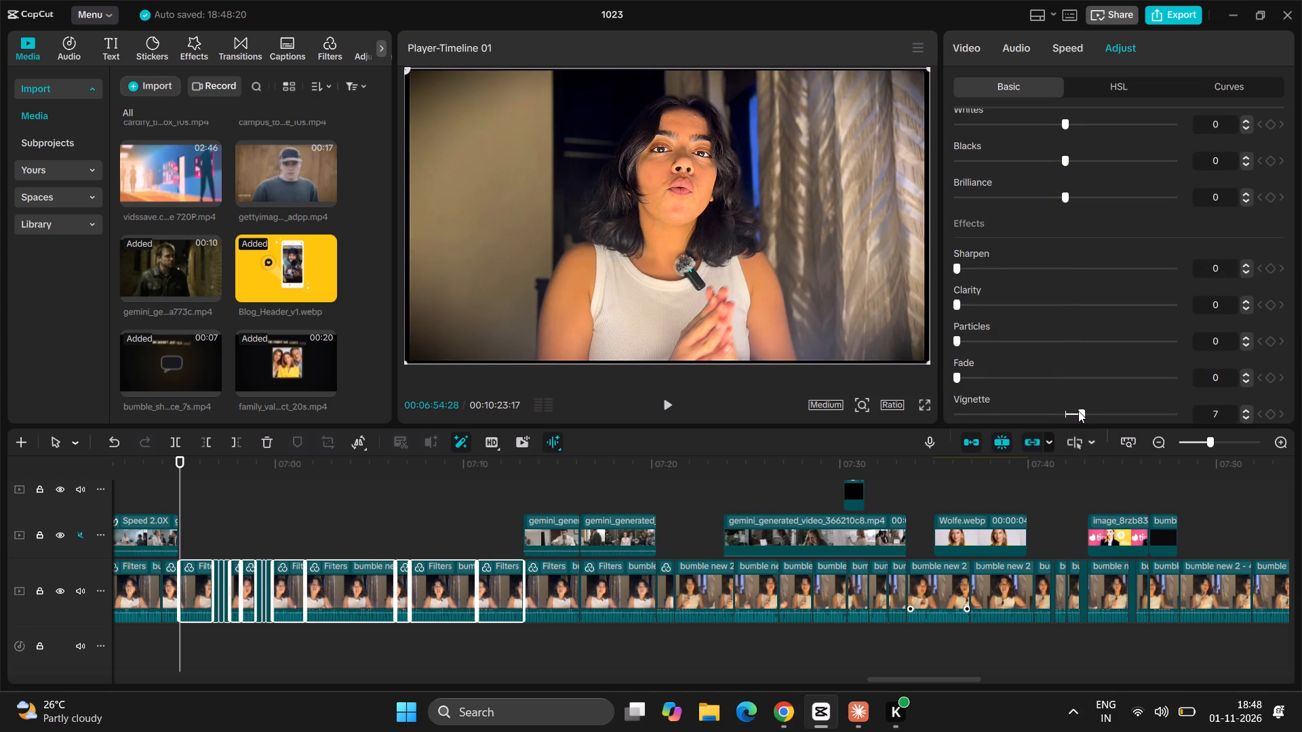
pyautogui.press('space')
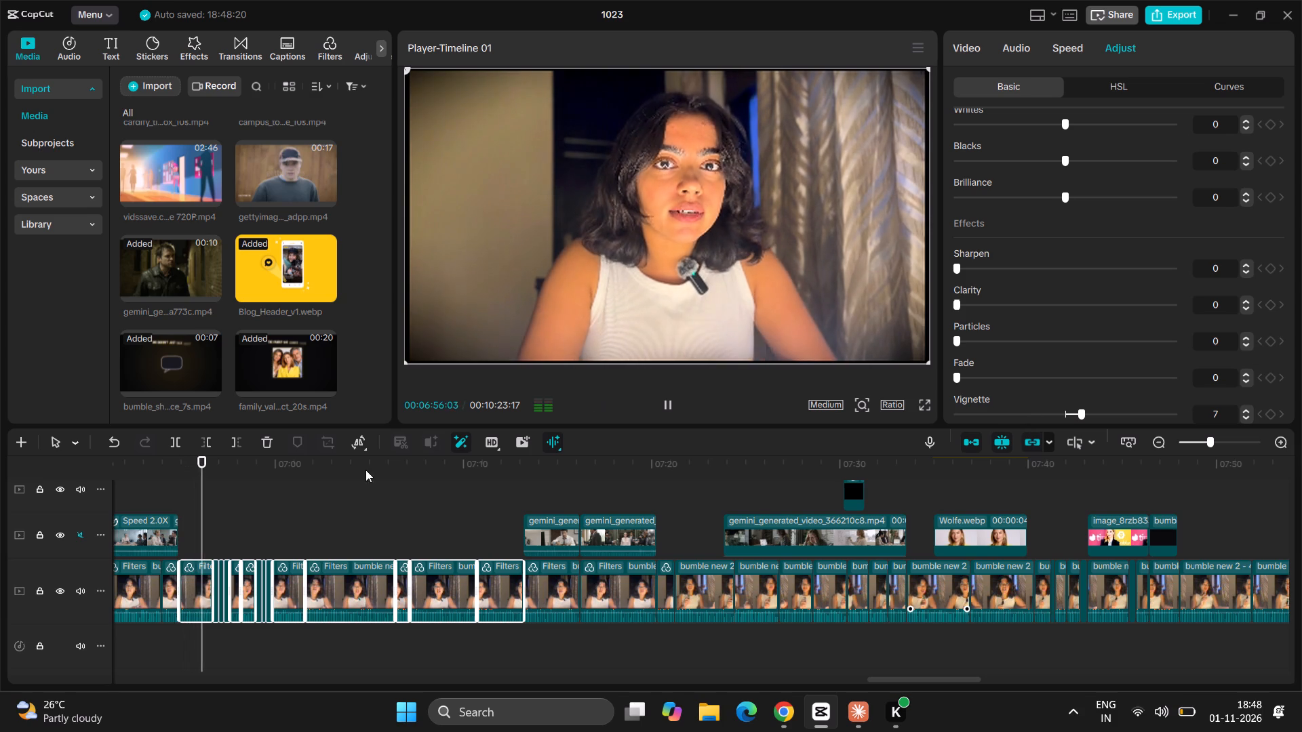
pyautogui.click(249, 501)
pyautogui.click(249, 501)
pyautogui.moveTo(249, 501); pyautogui.dragTo(454, 523)
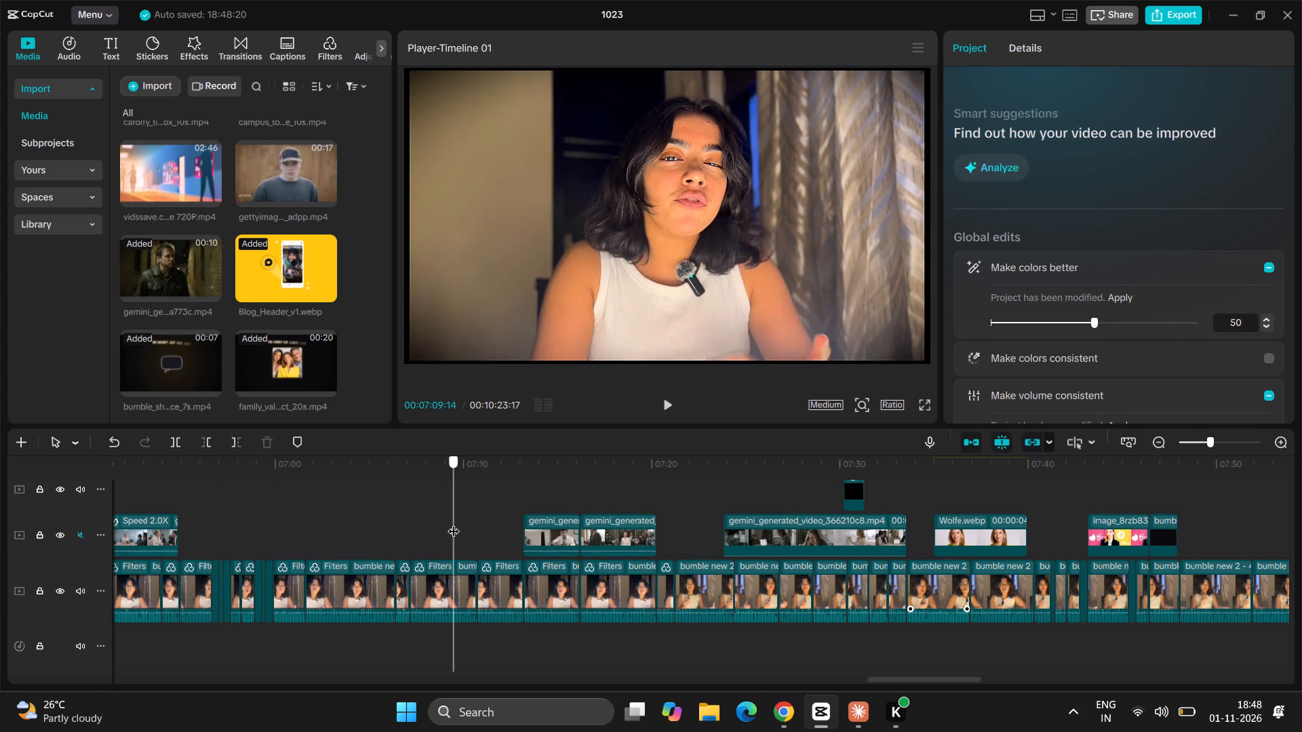
pyautogui.moveTo(454, 523); pyautogui.dragTo(264, 550)
# Preview the talking-head clips from about 06:32 to 06:41 and set their saturation to 6.
pyautogui.keyDown('ctrl'); pyautogui.scroll(7, 264, 550); pyautogui.keyUp('ctrl')
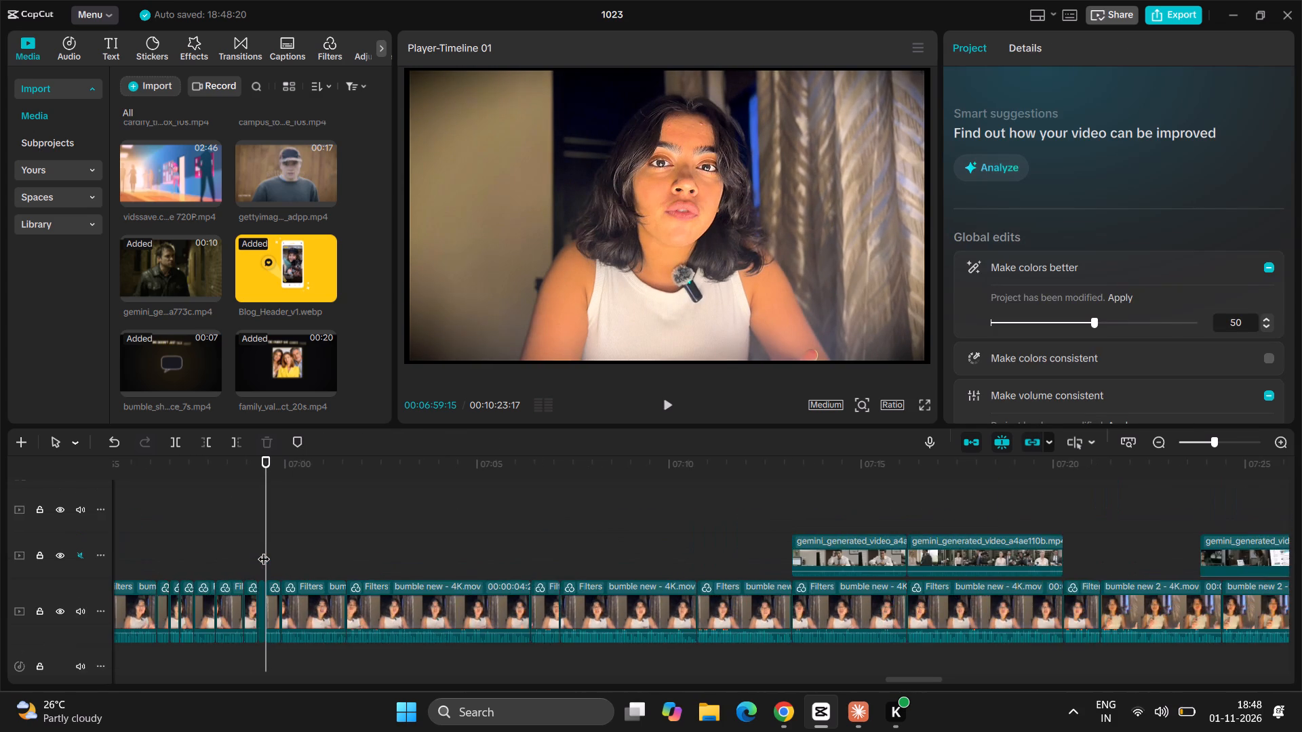
pyautogui.keyDown('ctrl'); pyautogui.scroll(3, 264, 550); pyautogui.keyUp('ctrl')
pyautogui.hscroll(7, 264, 550)
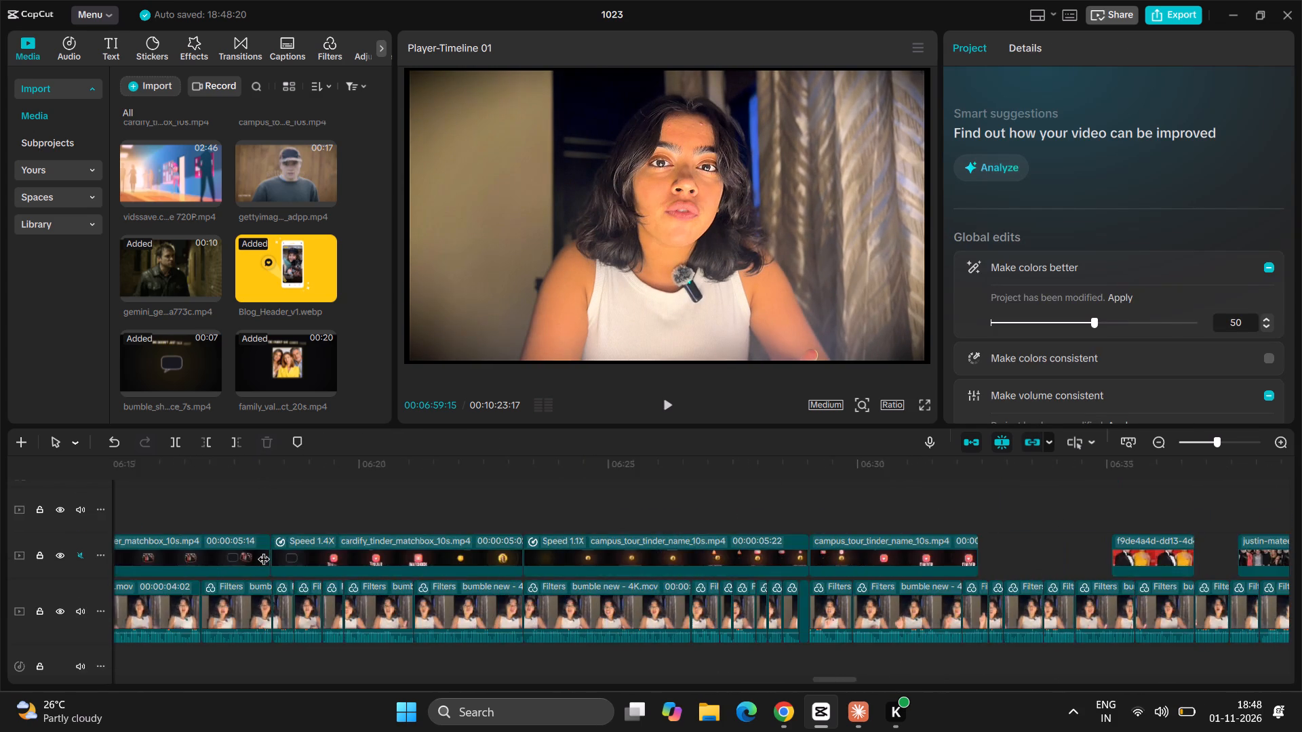
pyautogui.hscroll(-1, 264, 550)
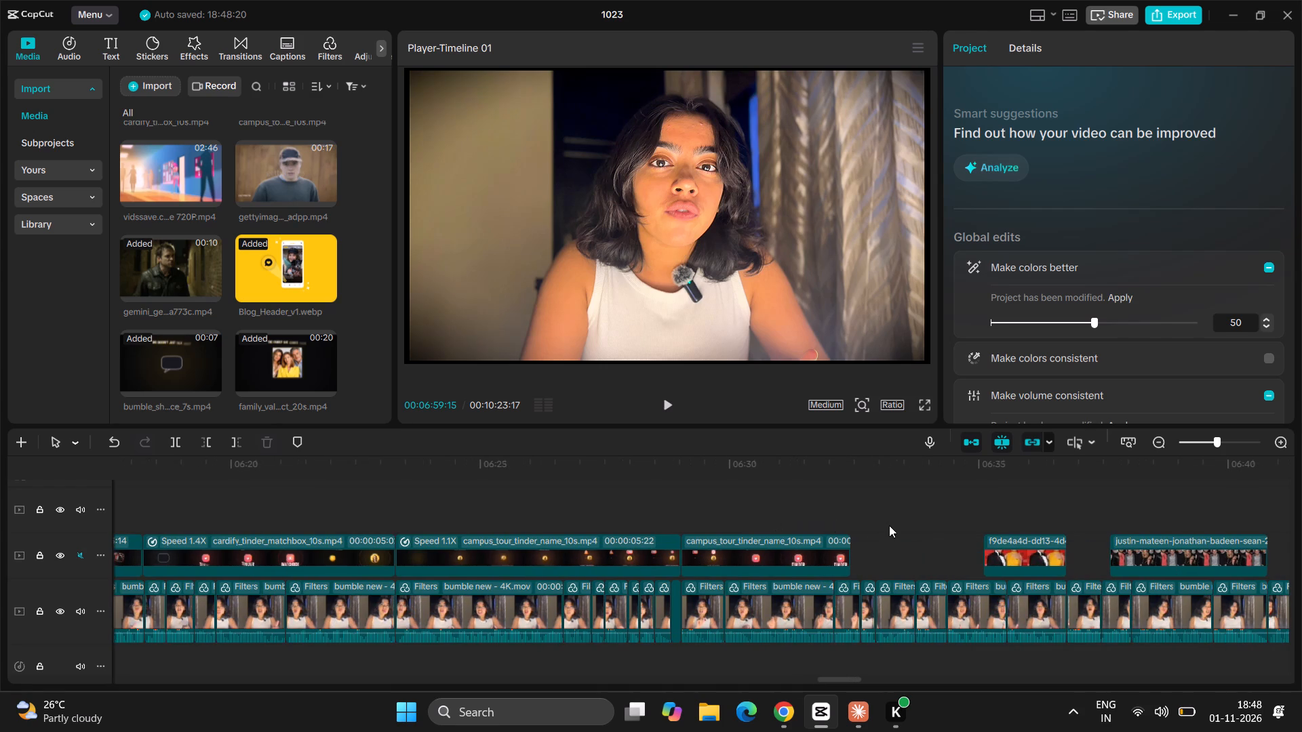
pyautogui.click(898, 518)
pyautogui.moveTo(898, 518); pyautogui.dragTo(846, 521)
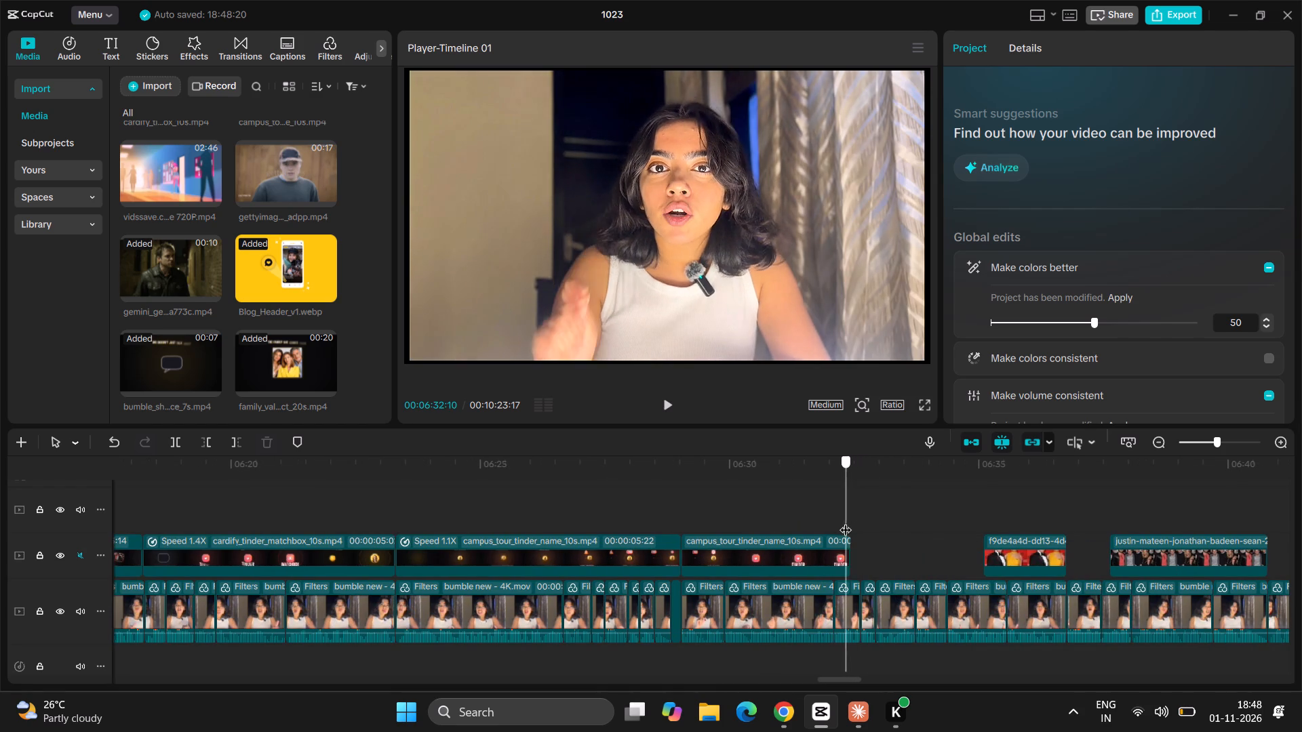
pyautogui.moveTo(846, 521); pyautogui.dragTo(850, 520)
pyautogui.press('space')
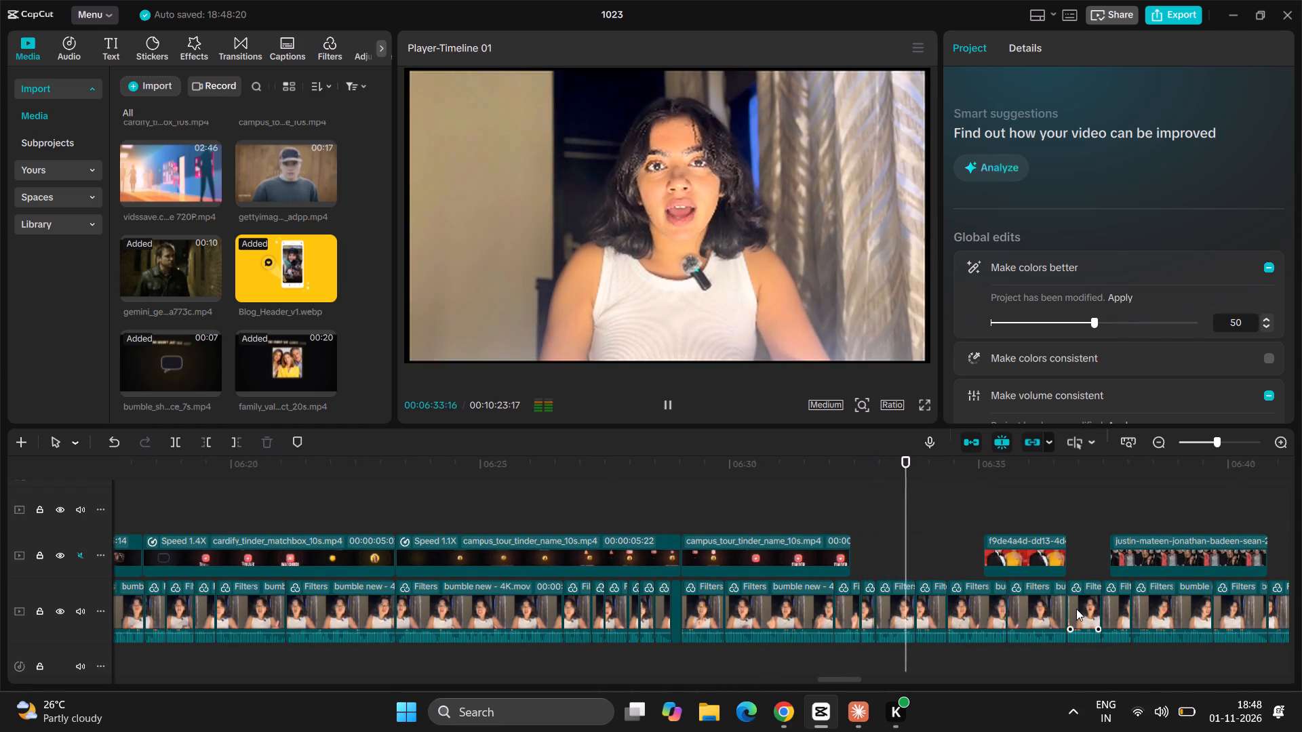
pyautogui.scroll(-1, 1076, 609)
pyautogui.press('space')
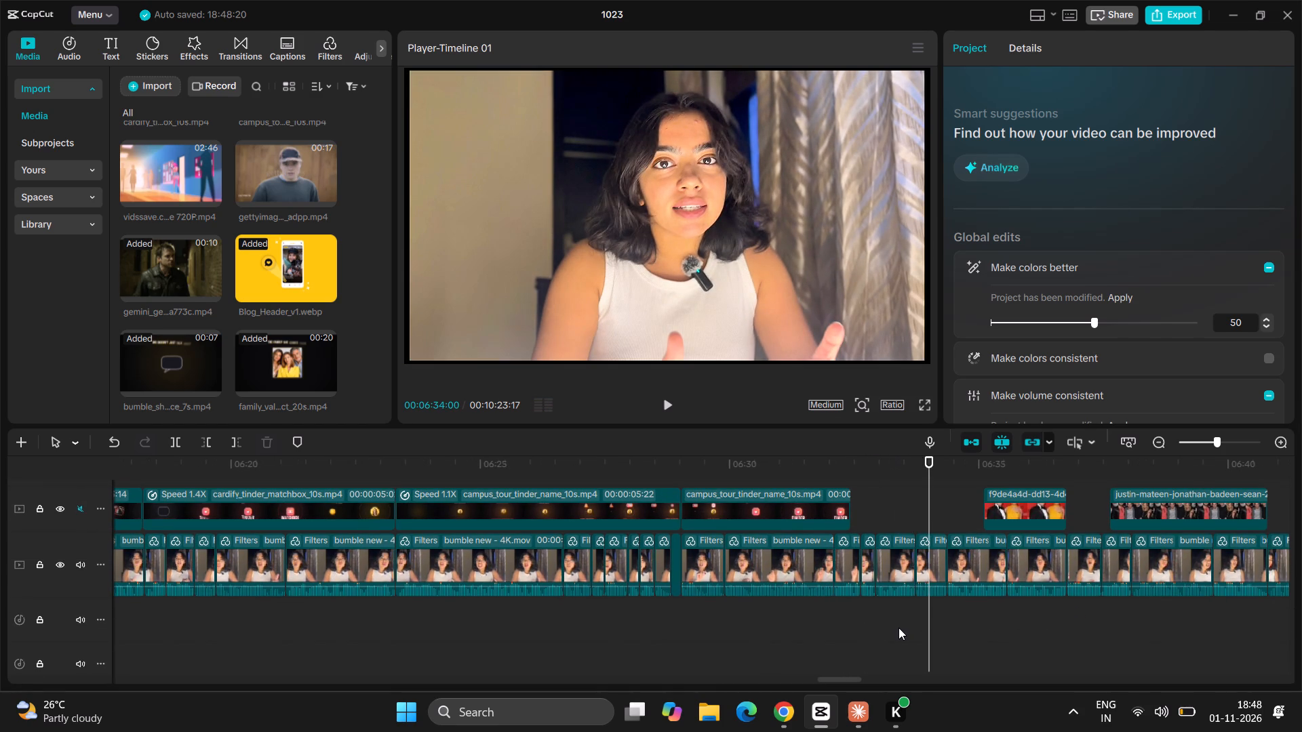
pyautogui.moveTo(859, 634); pyautogui.dragTo(1193, 557)
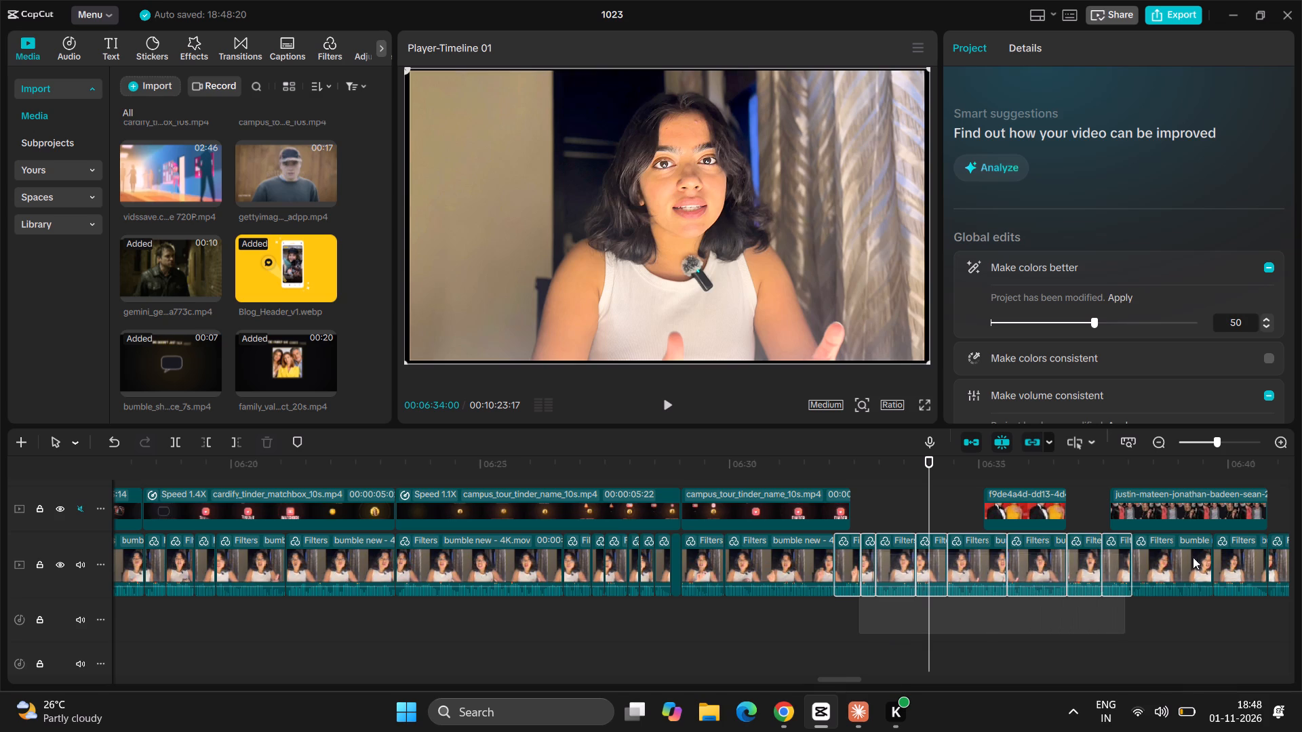
pyautogui.moveTo(1193, 557); pyautogui.dragTo(1227, 551)
pyautogui.scroll(-1, 1229, 290)
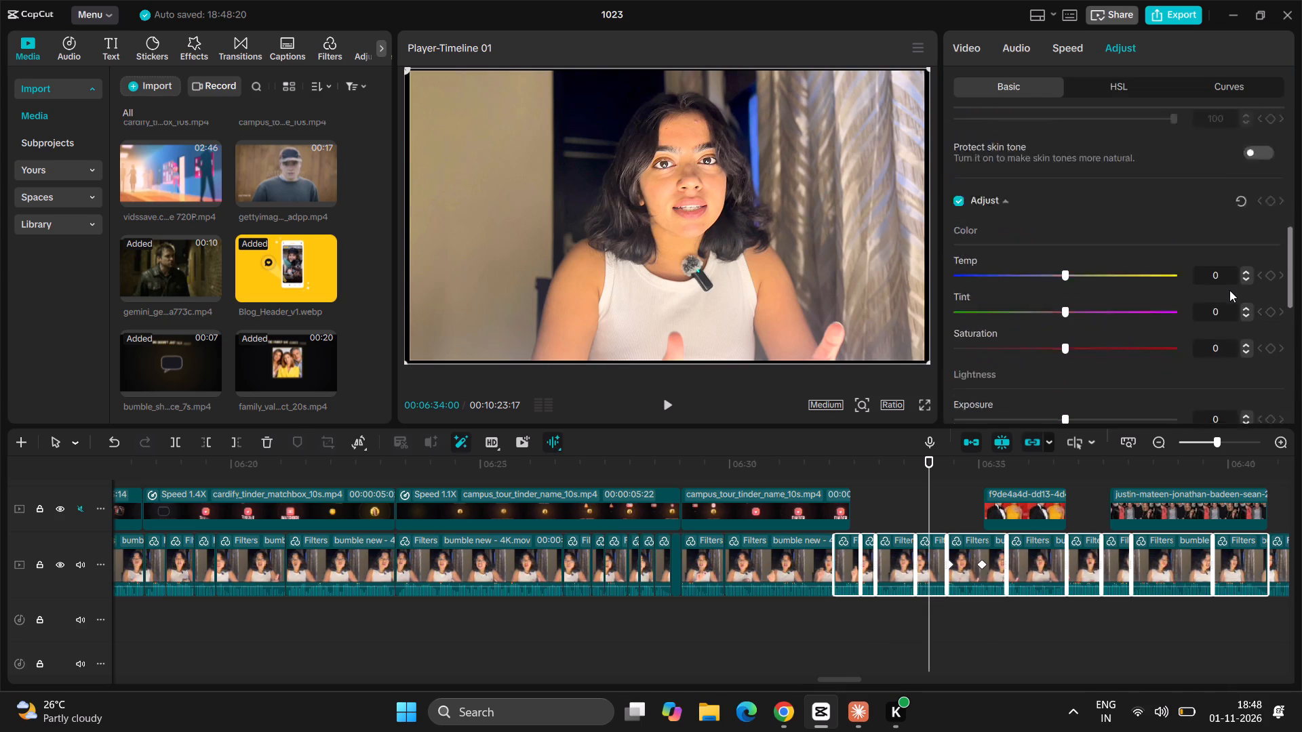
pyautogui.scroll(-1, 1229, 290)
pyautogui.click(1076, 275)
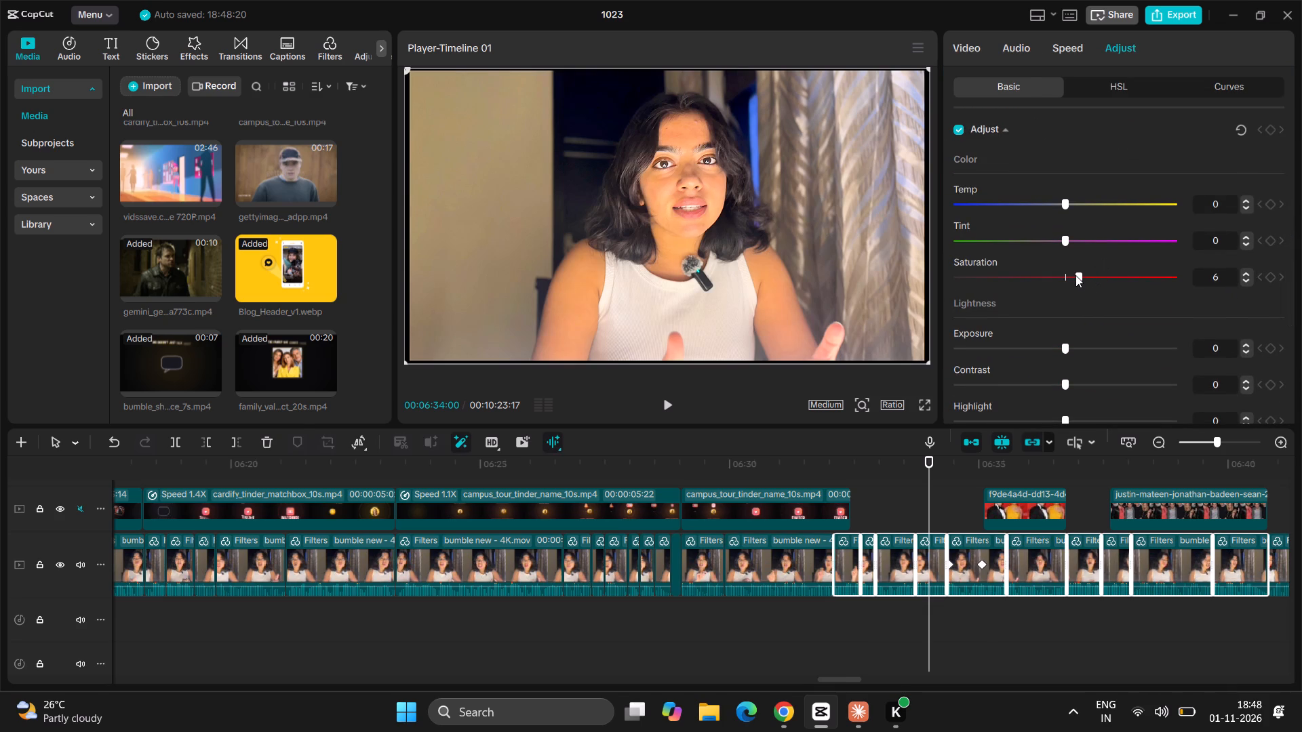
# Set the exposure to -4 and the vignette to 5 on the talking-head clips from about 06:32 to 06:41, and preview the section.
pyautogui.click(1052, 348)
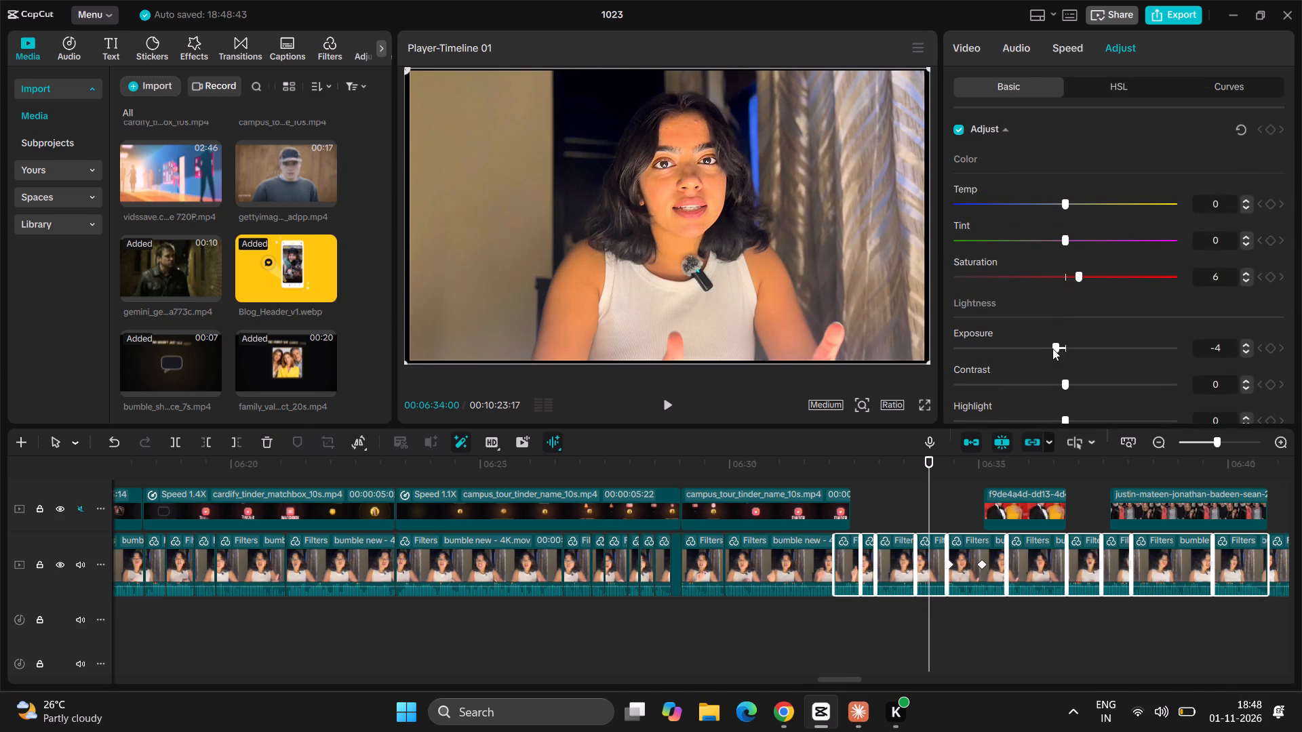
pyautogui.scroll(-5, 1052, 348)
pyautogui.click(1078, 409)
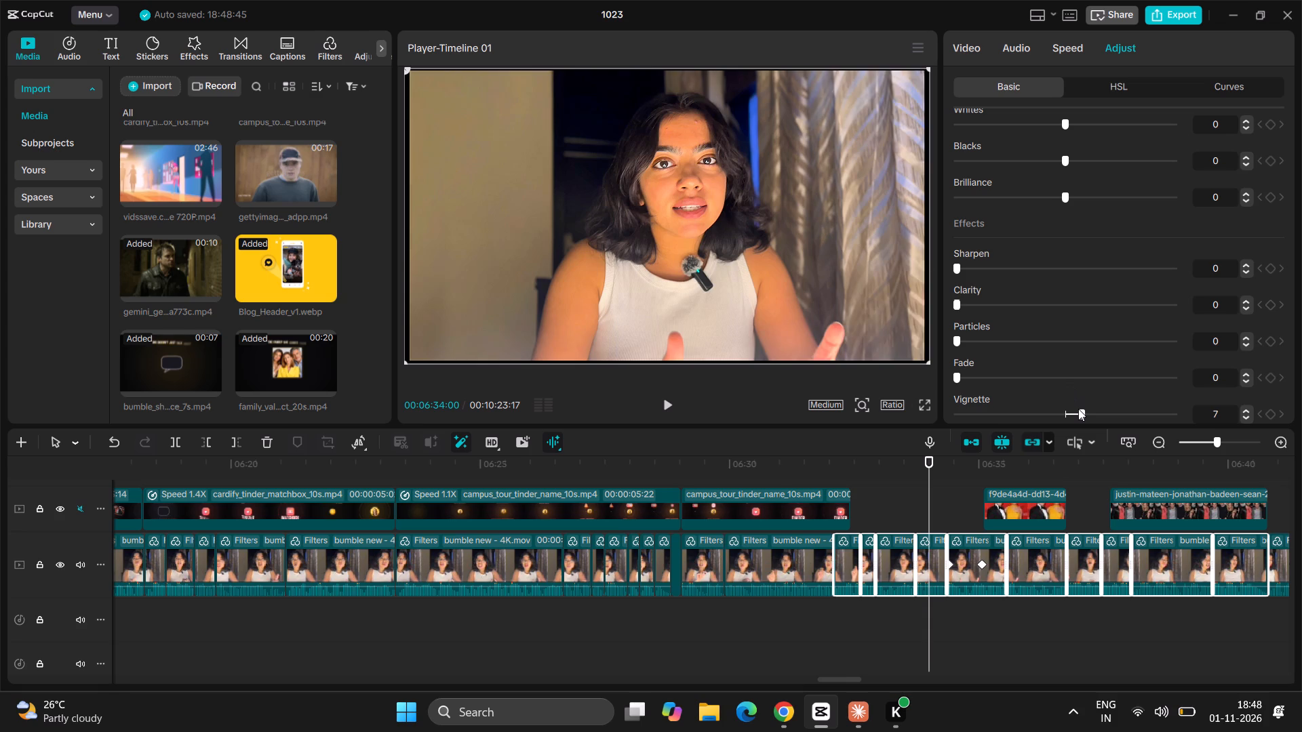
pyautogui.click(1072, 415)
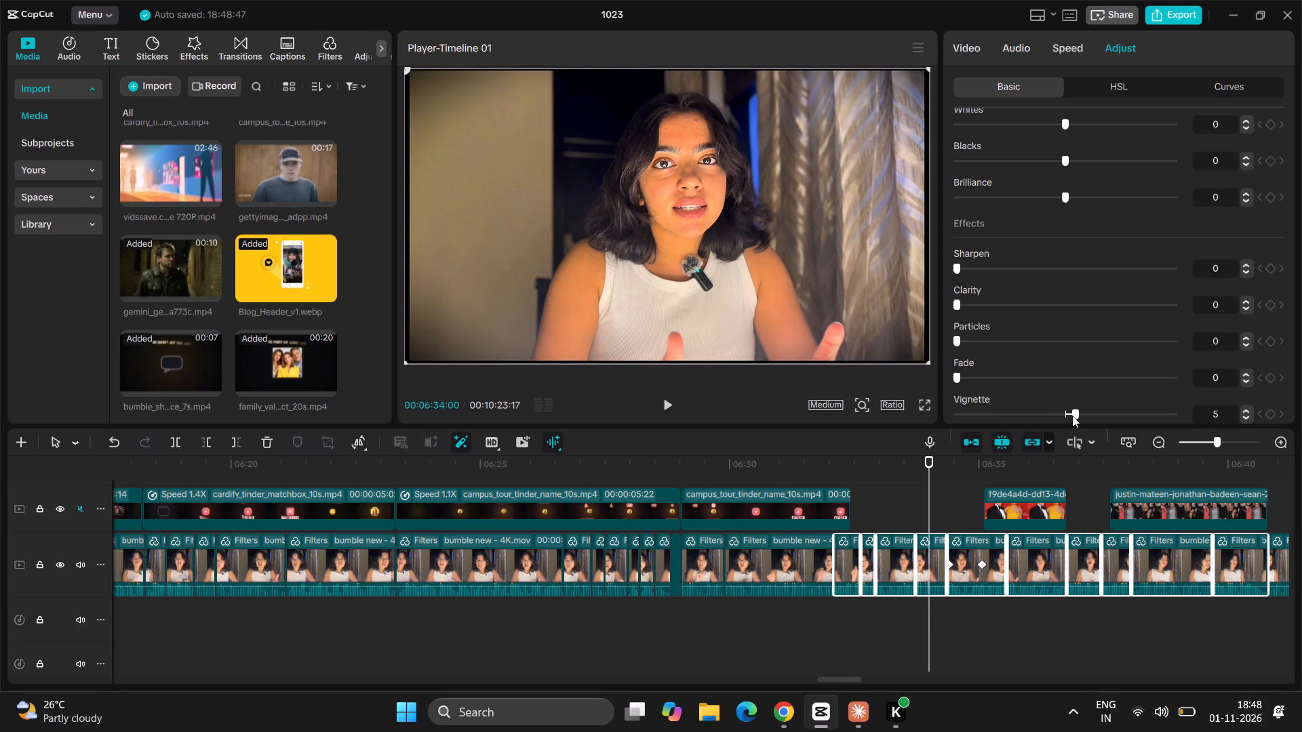
pyautogui.click(896, 666)
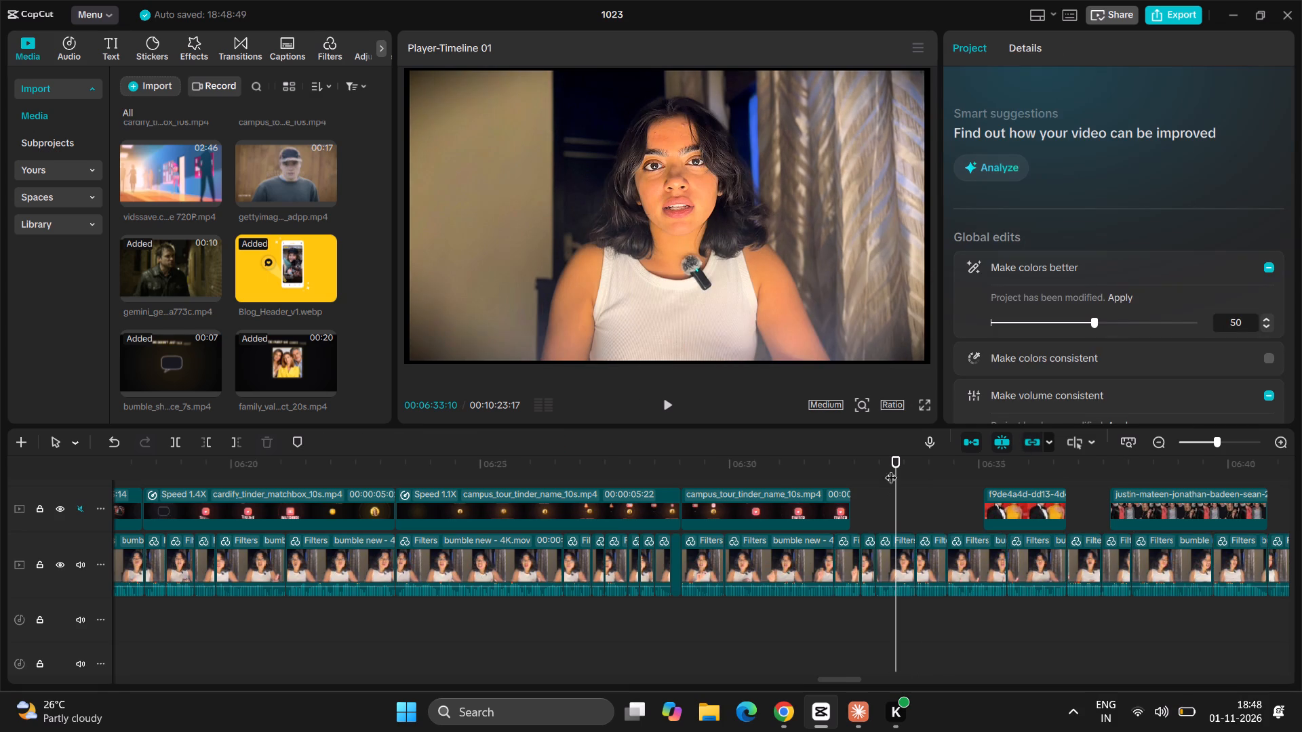
pyautogui.press('space')
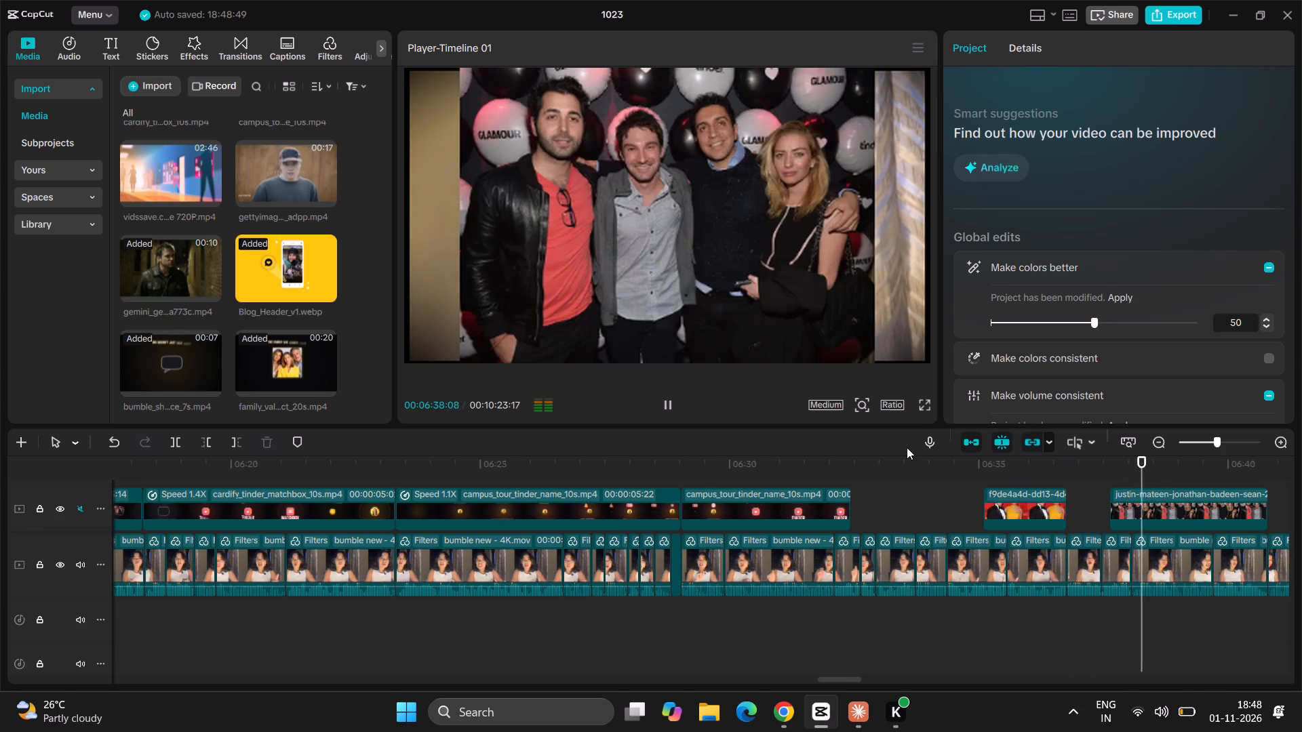
pyautogui.press('space')
# Examine the overlay photo clips from about 06:35 to 06:47 and select the group photo clip at 06:38.
pyautogui.hscroll(-1, 1193, 579)
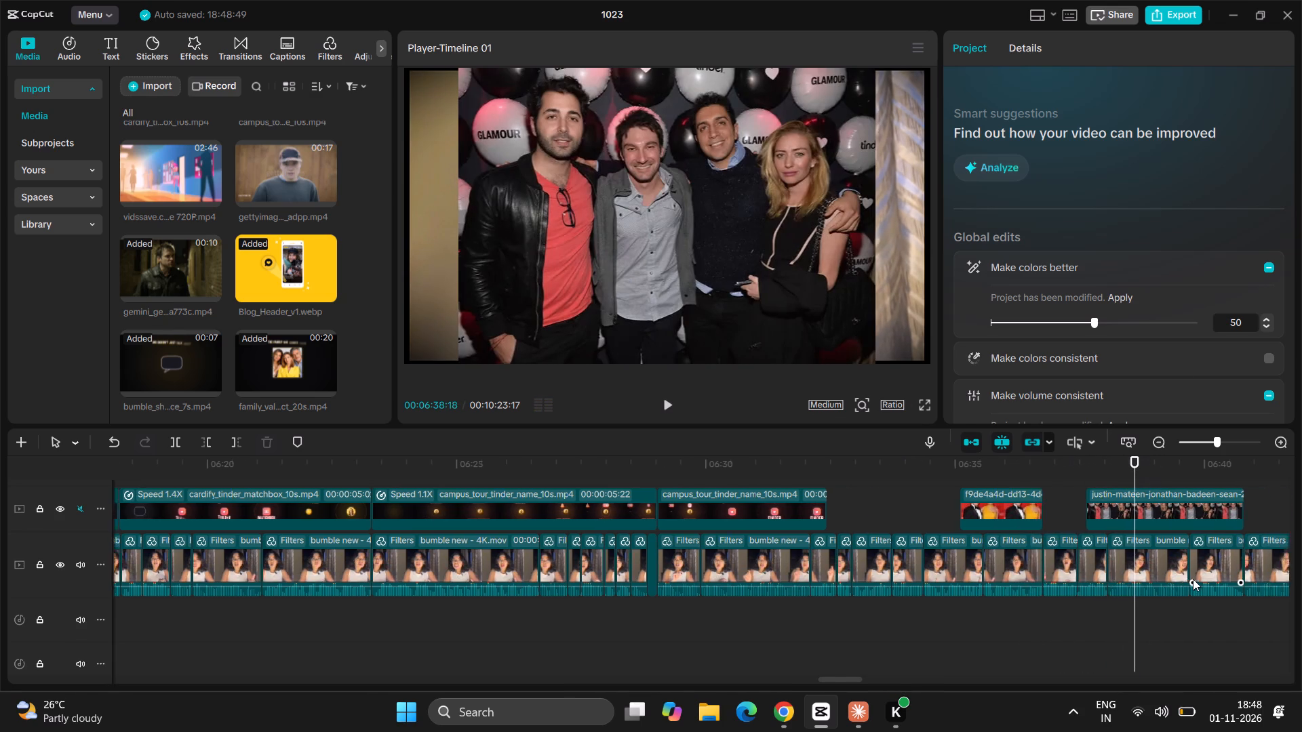
pyautogui.hscroll(-1, 1193, 579)
pyautogui.scroll(-1, 1193, 579)
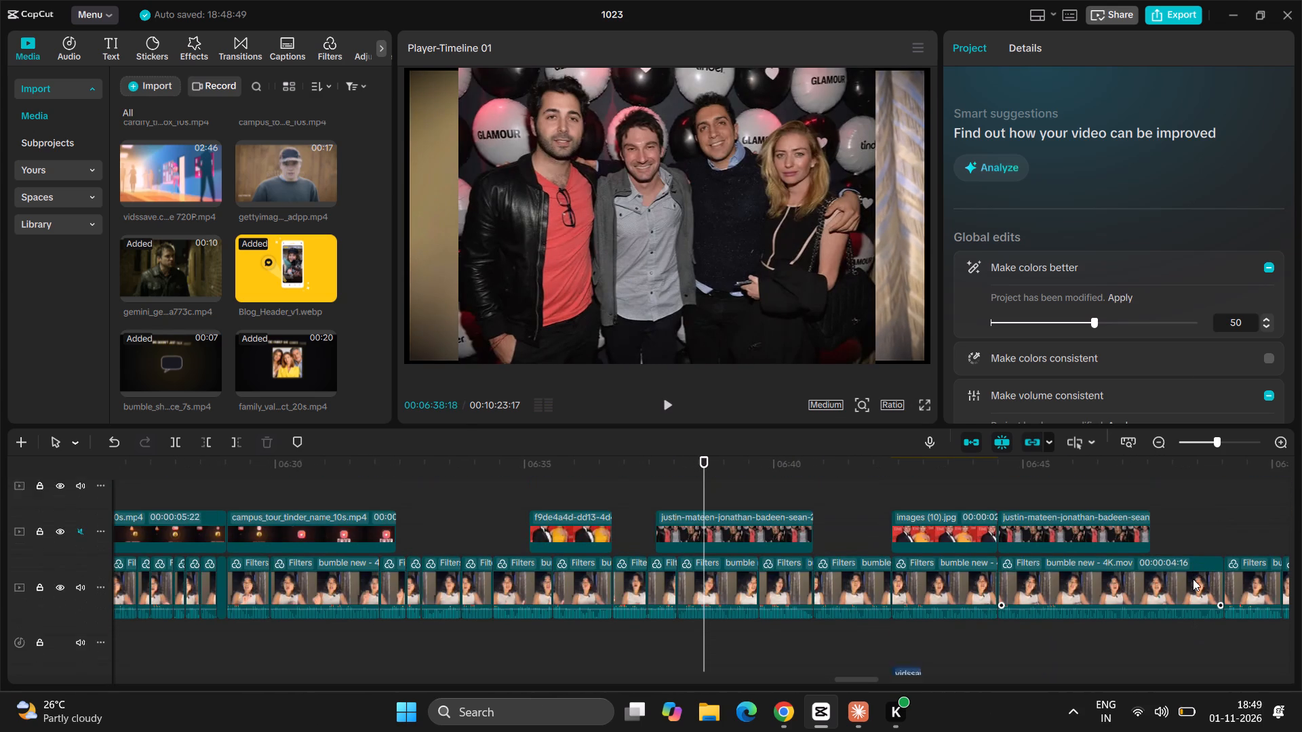
pyautogui.scroll(-1, 1193, 579)
pyautogui.scroll(1, 747, 571)
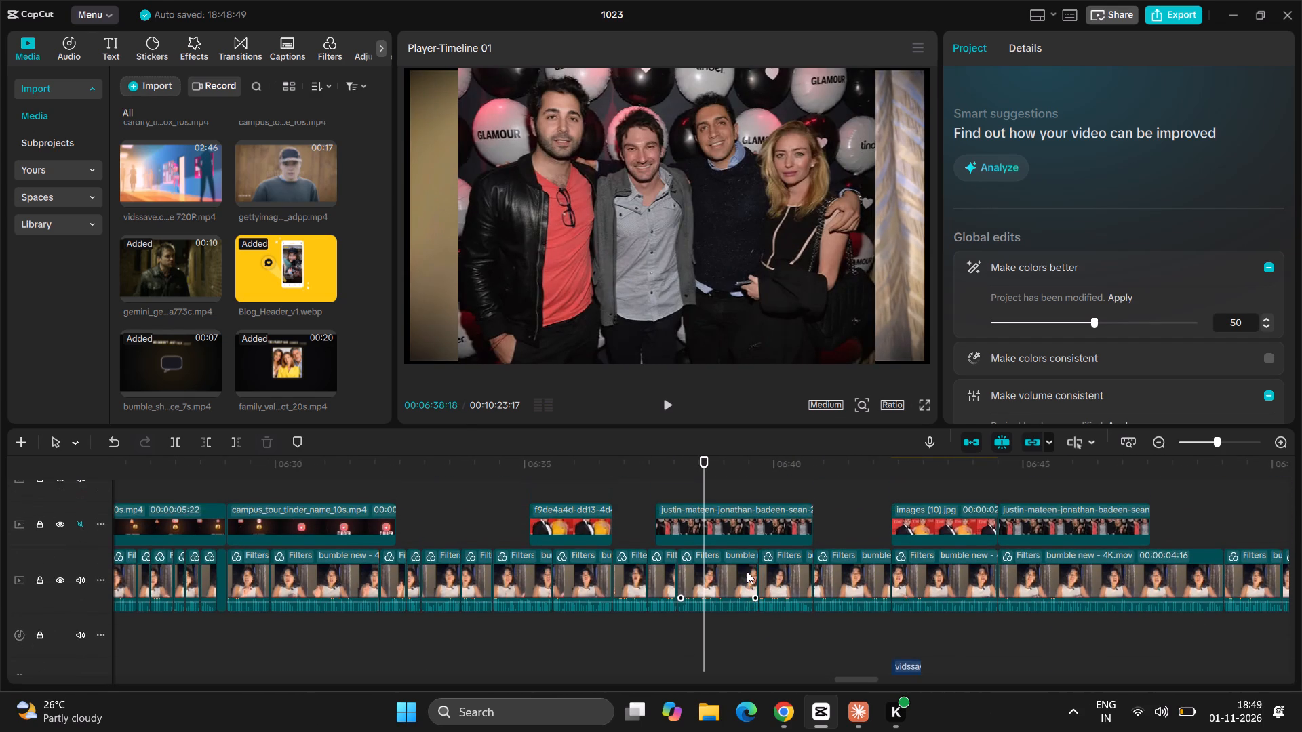
pyautogui.click(759, 542)
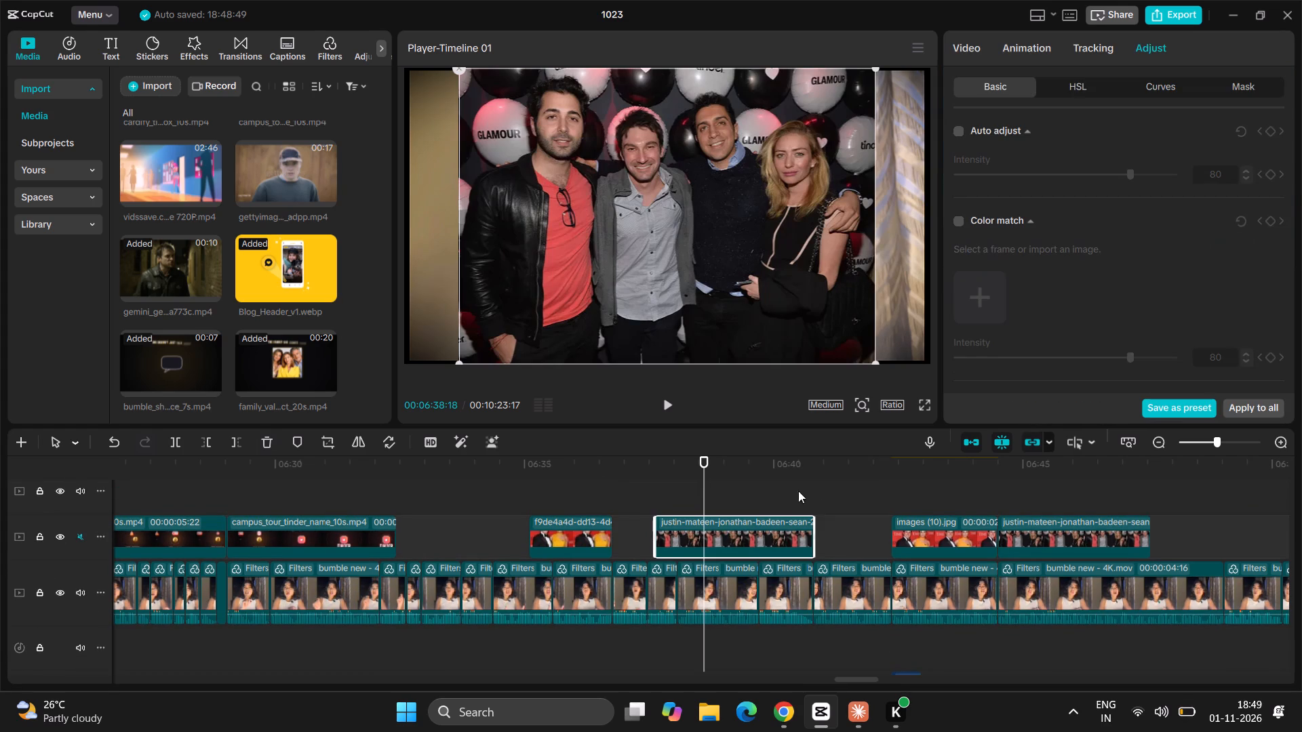
pyautogui.scroll(-1, 707, 624)
pyautogui.scroll(2, 707, 624)
pyautogui.scroll(-1, 707, 624)
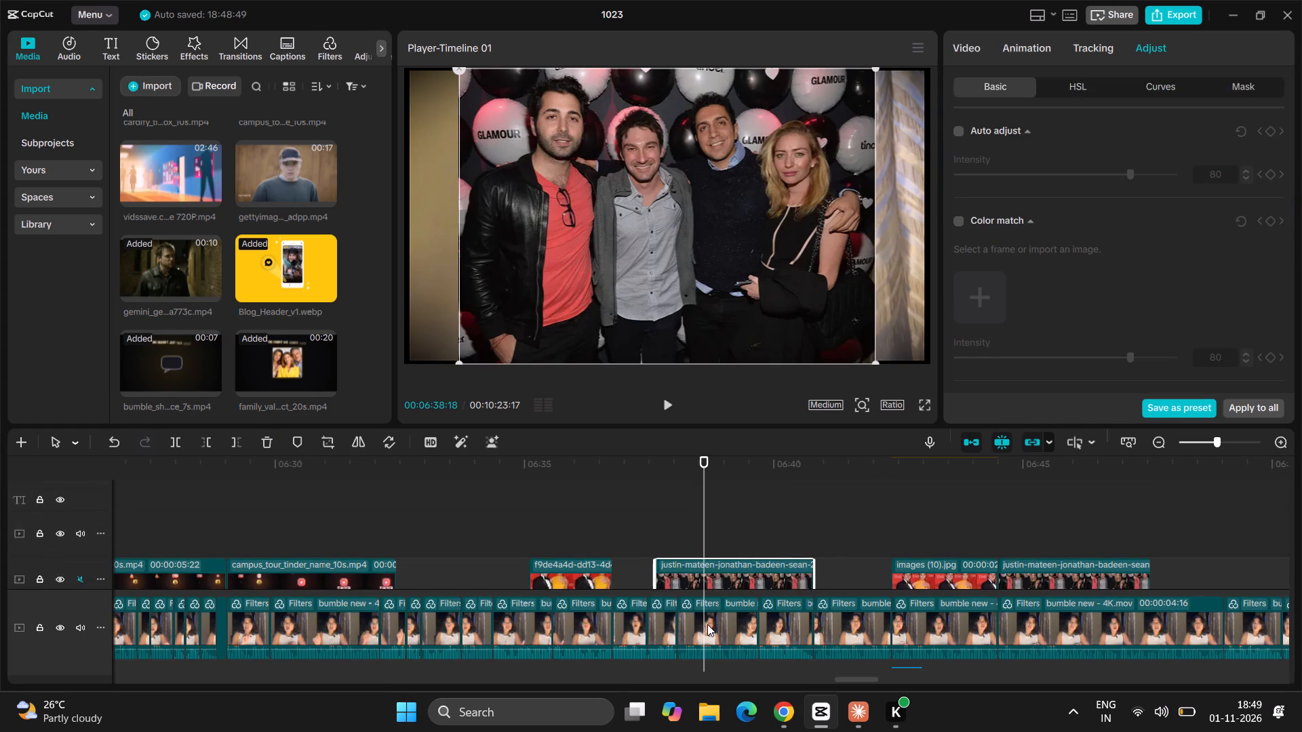
pyautogui.scroll(-1, 707, 624)
pyautogui.scroll(5, 260, 361)
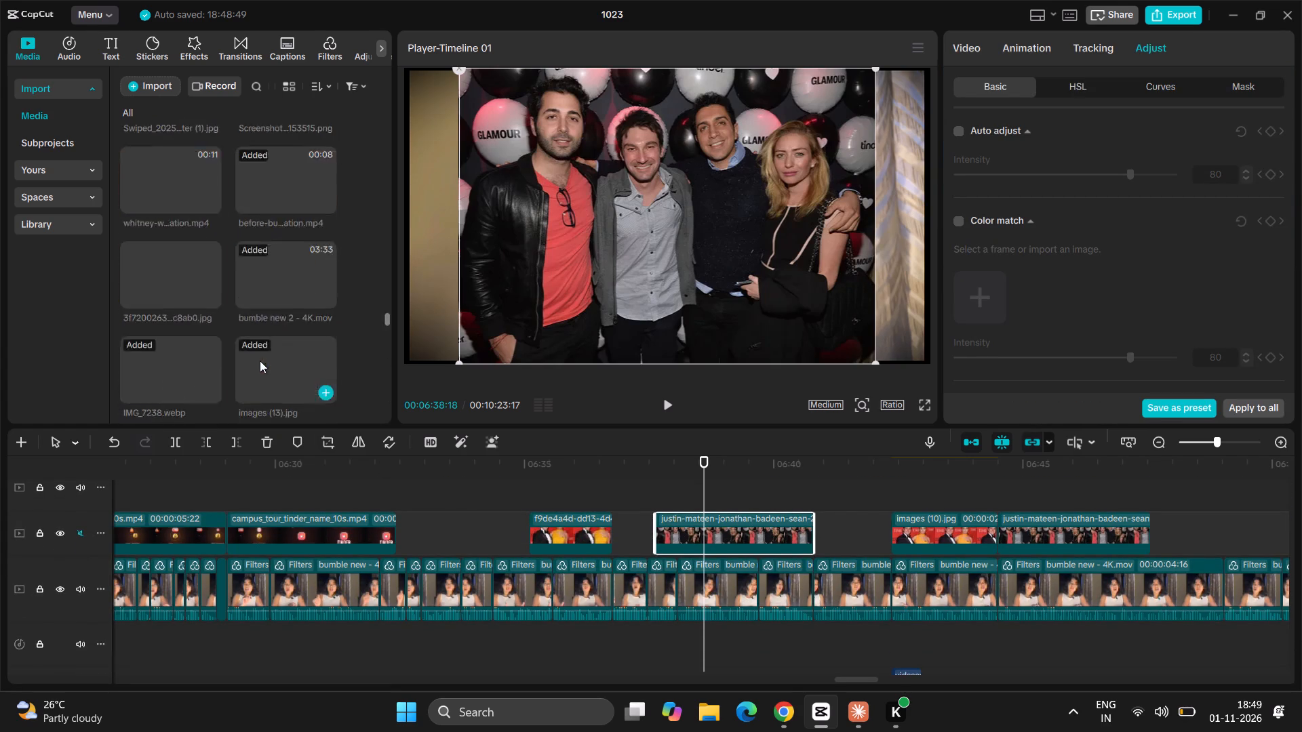
pyautogui.scroll(20, 260, 361)
pyautogui.scroll(13, 260, 361)
pyautogui.scroll(-2, 260, 361)
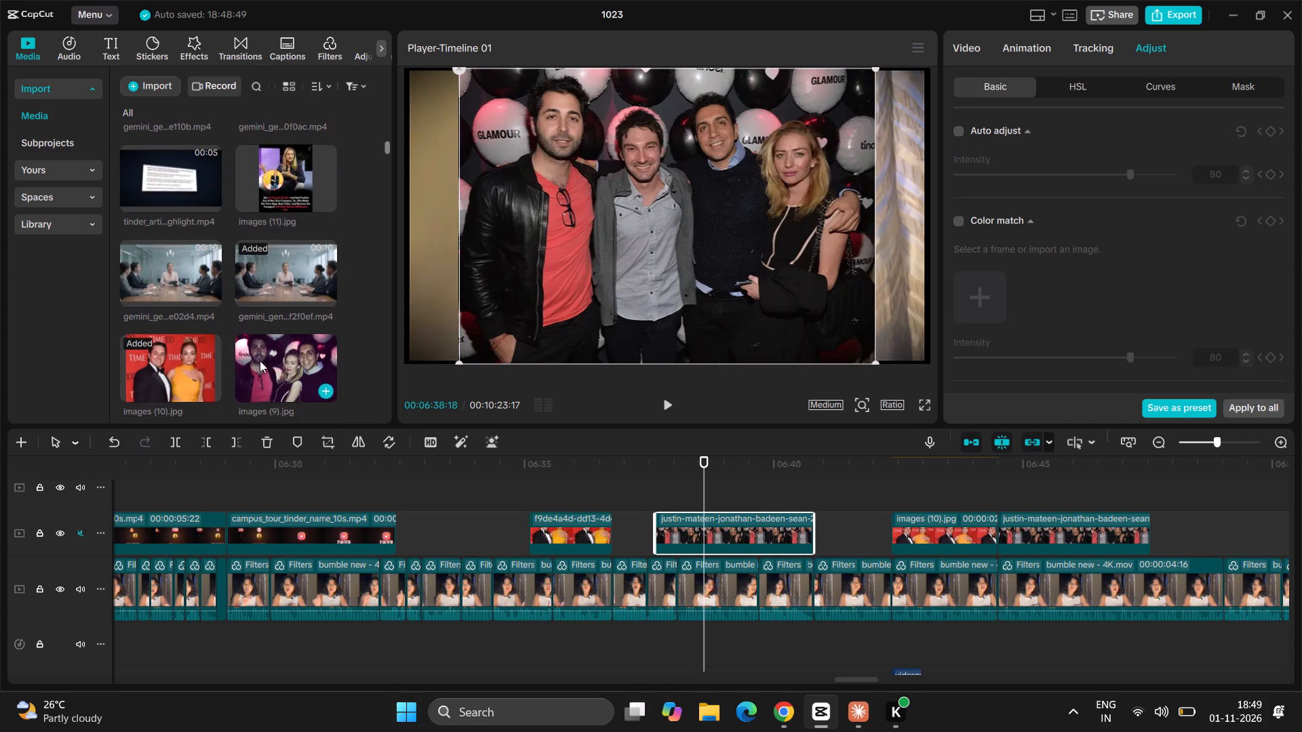
pyautogui.scroll(-3, 260, 361)
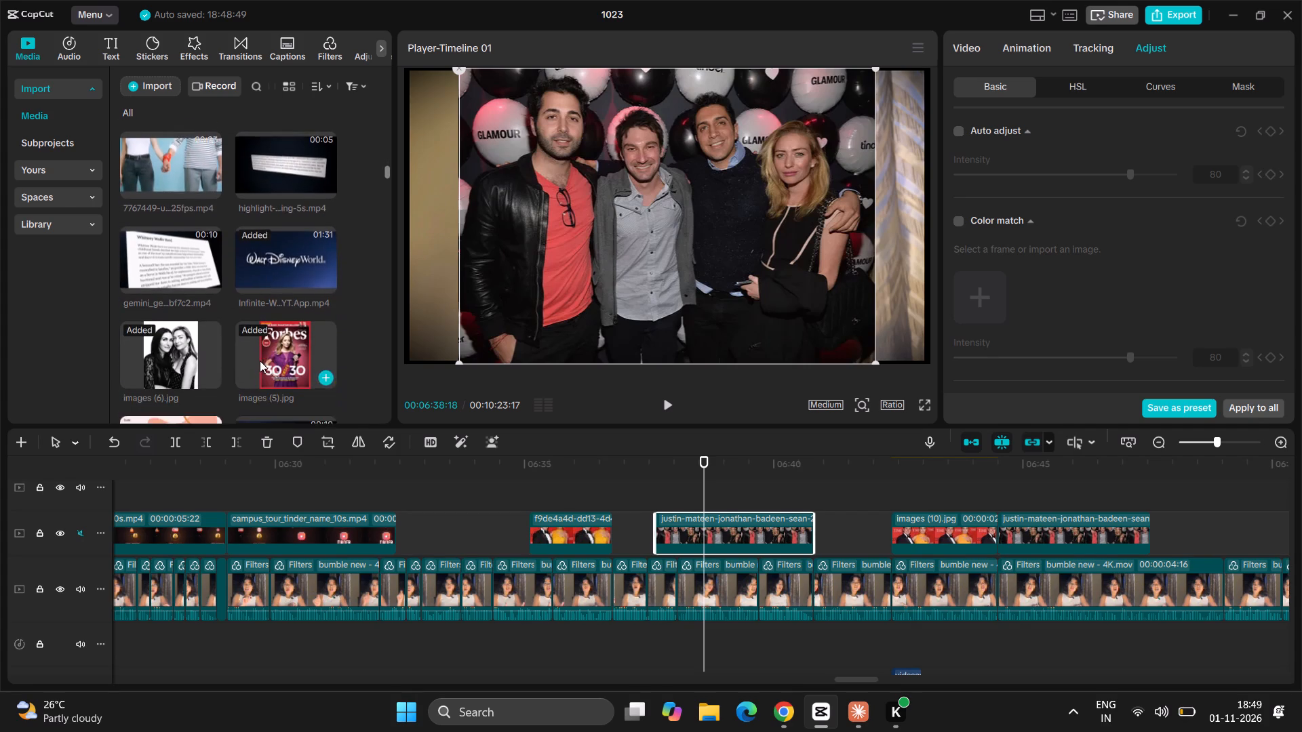
pyautogui.scroll(-3, 260, 361)
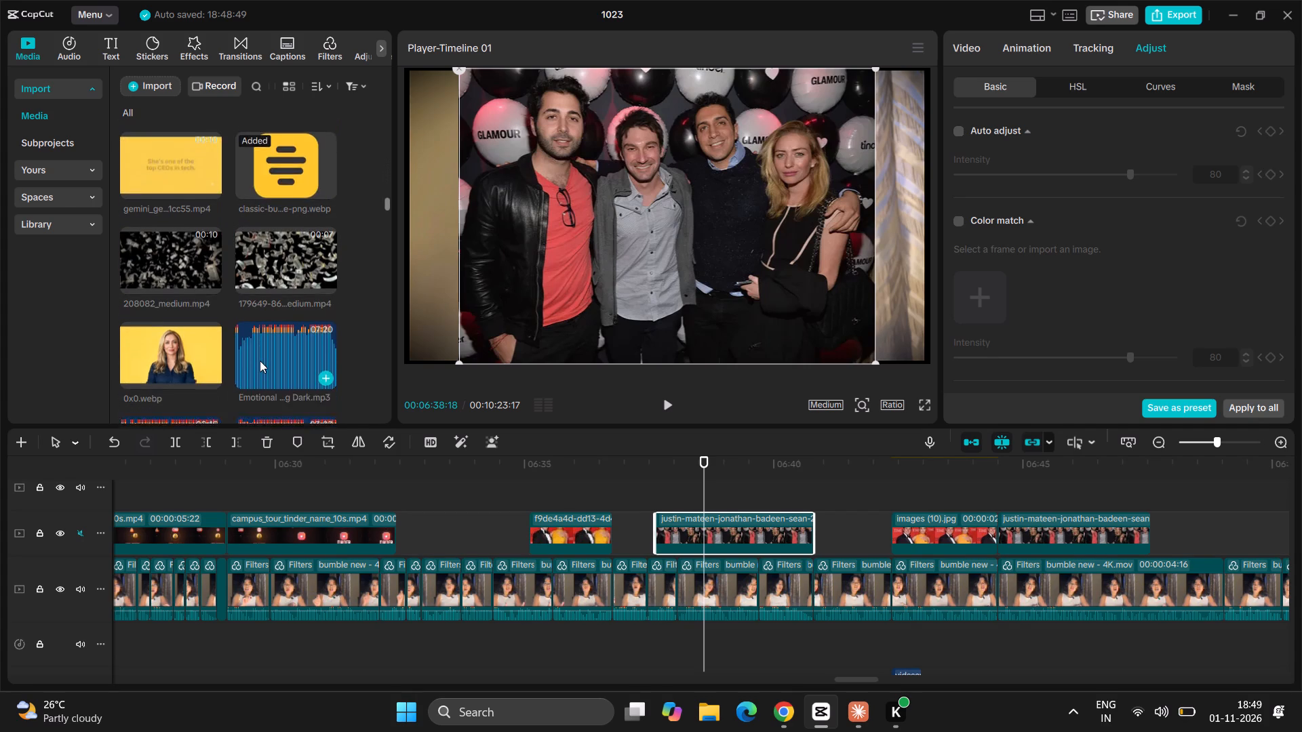
pyautogui.scroll(-4, 260, 361)
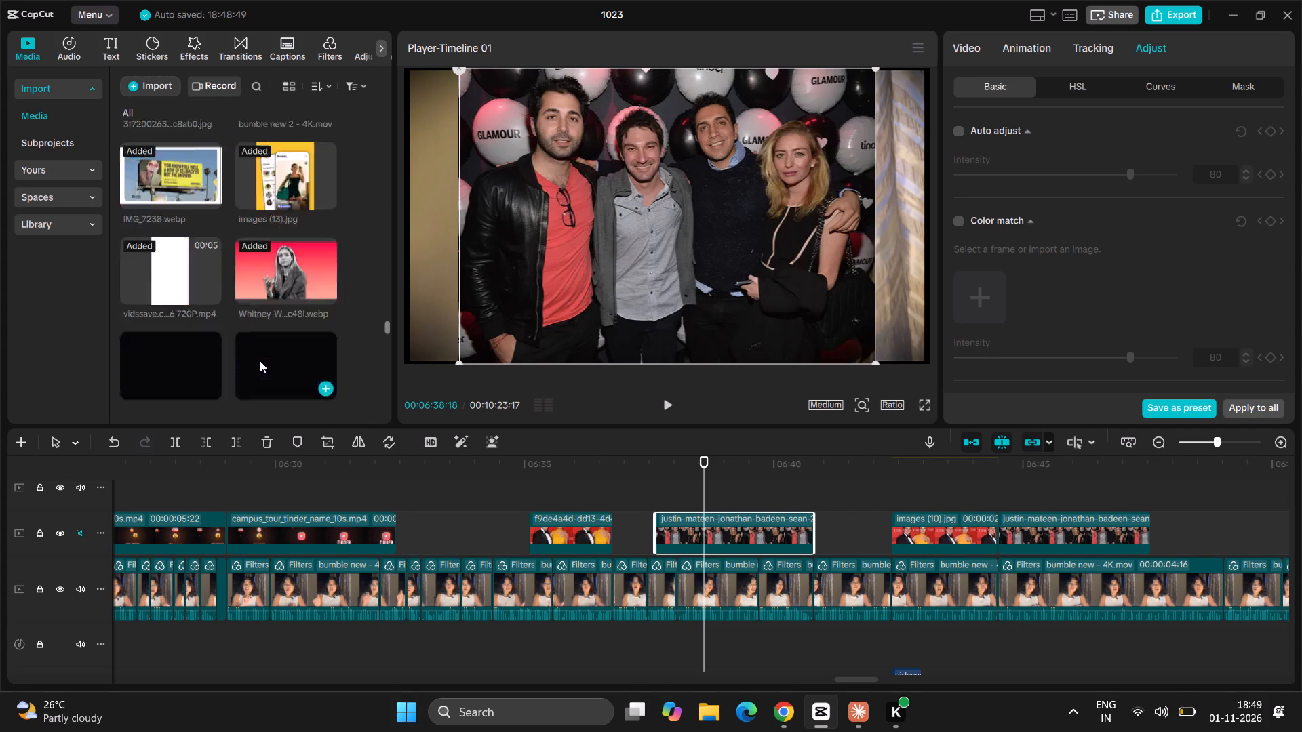
pyautogui.scroll(5, 260, 361)
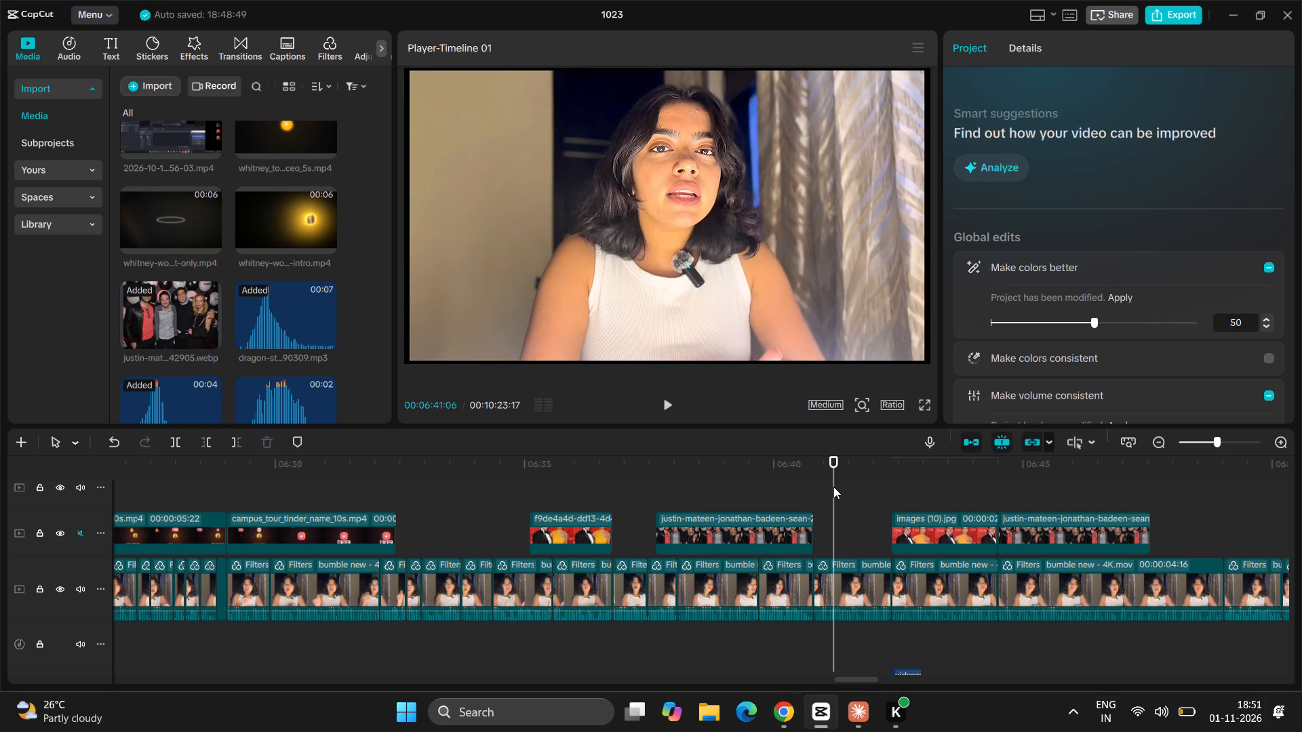
pyautogui.press('space')
pyautogui.click(670, 396)
pyautogui.hscroll(-1, 943, 460)
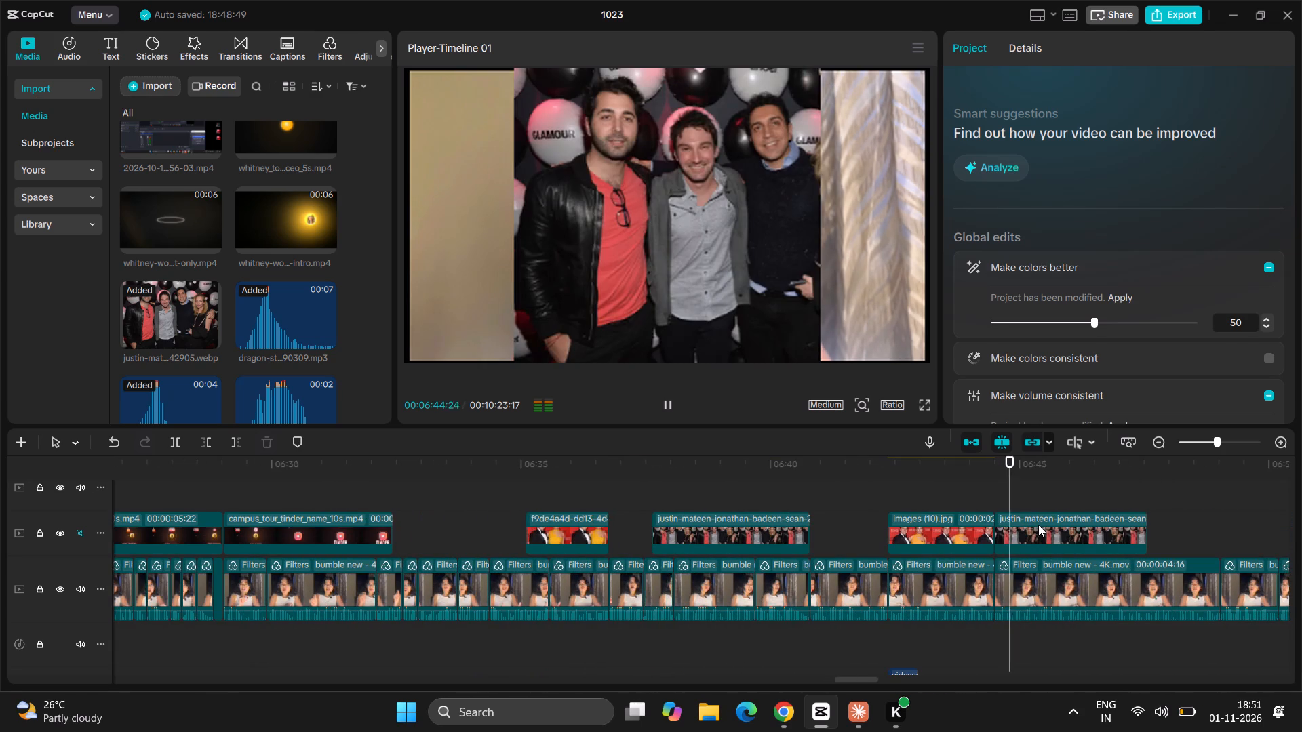
pyautogui.press('space')
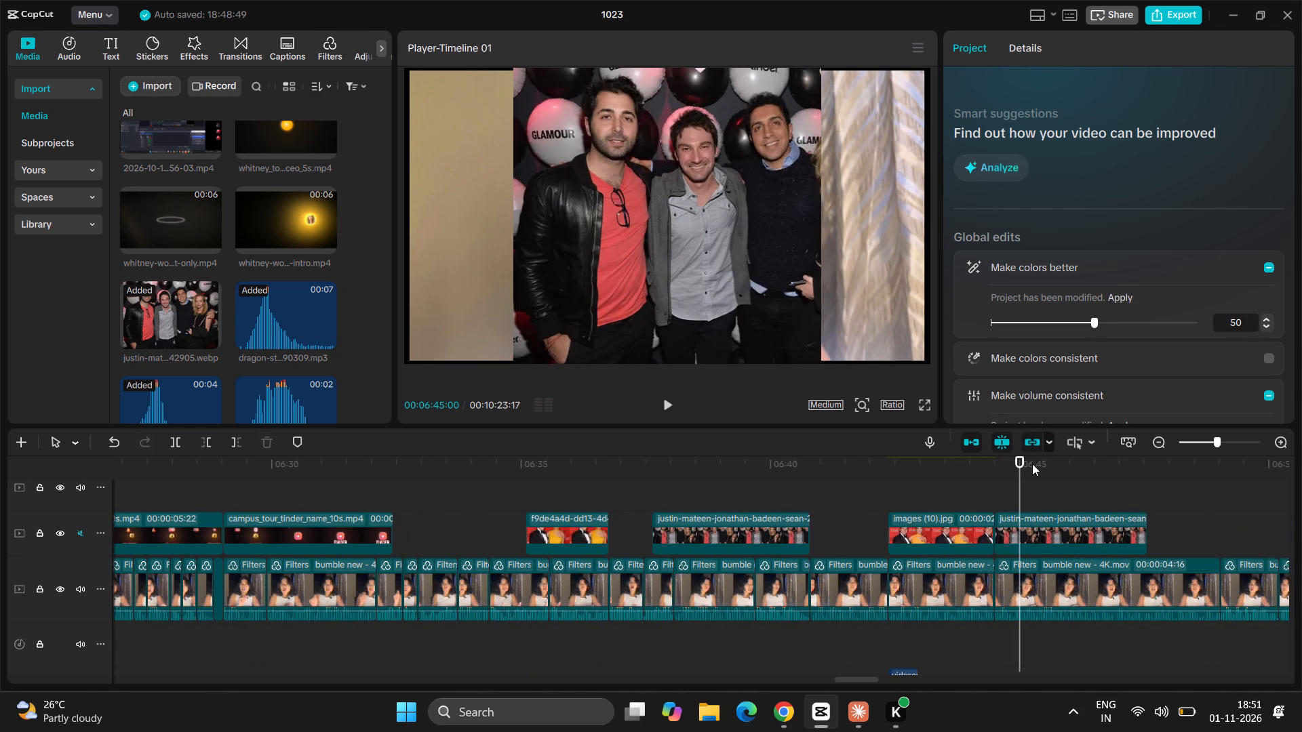
pyautogui.moveTo(1020, 470); pyautogui.dragTo(827, 548)
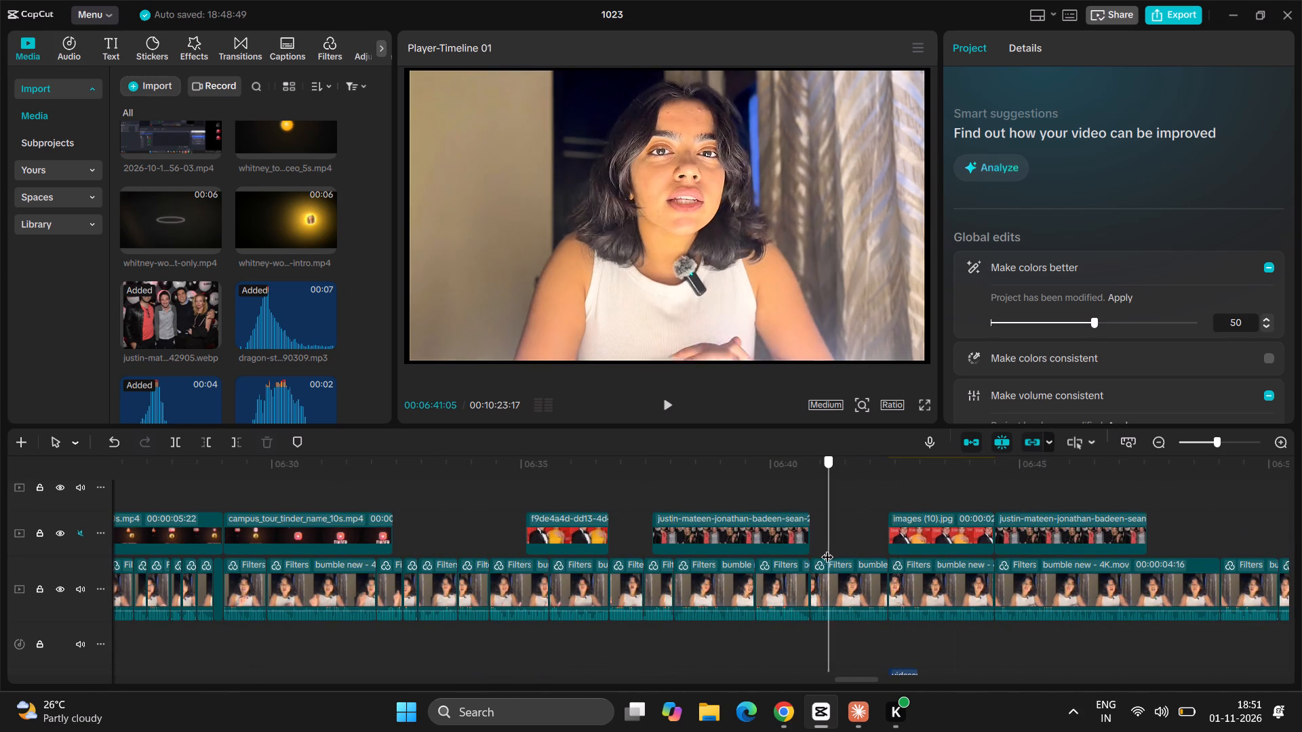
pyautogui.moveTo(827, 548); pyautogui.dragTo(804, 556)
pyautogui.press('space')
pyautogui.press('space')
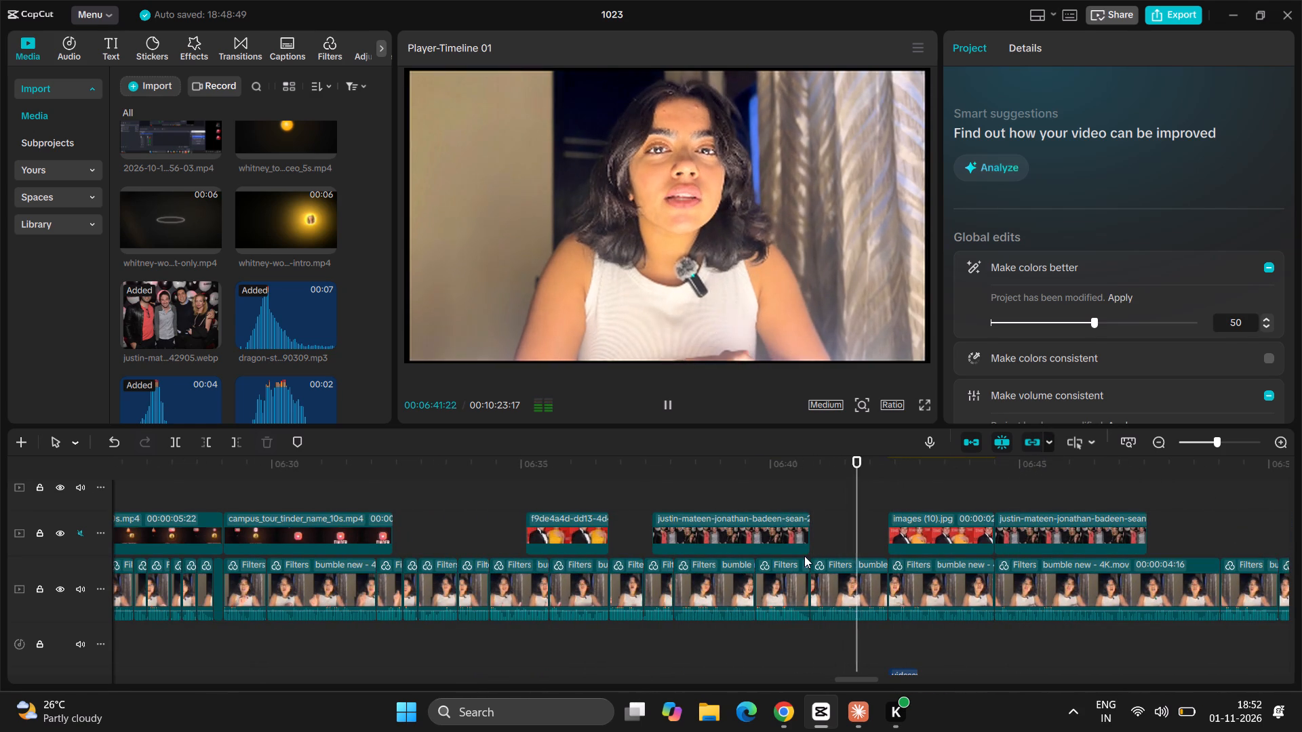
# Duplicate the f9de4a4d red-carpet couple photo to 06:40:24 and fit it into the overlay track gap before images (10).jpg.
pyautogui.click(558, 533)
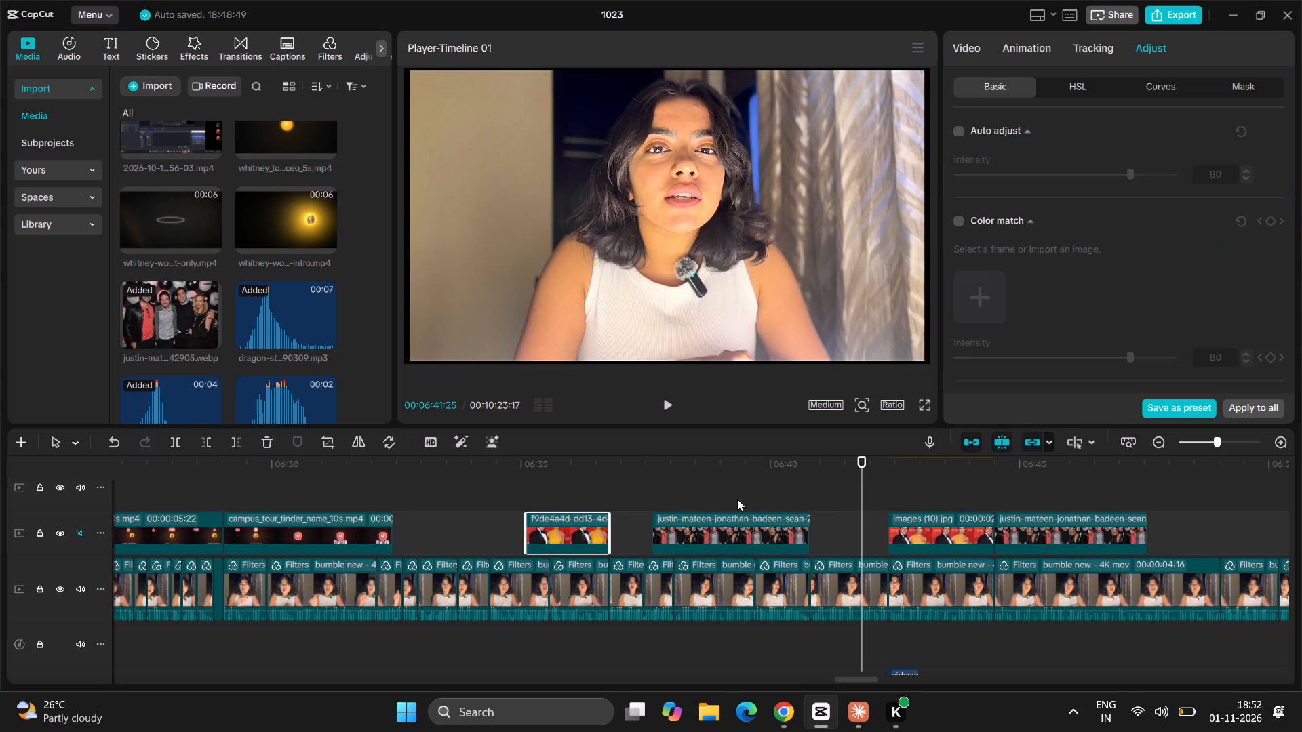
pyautogui.moveTo(863, 489); pyautogui.dragTo(837, 500)
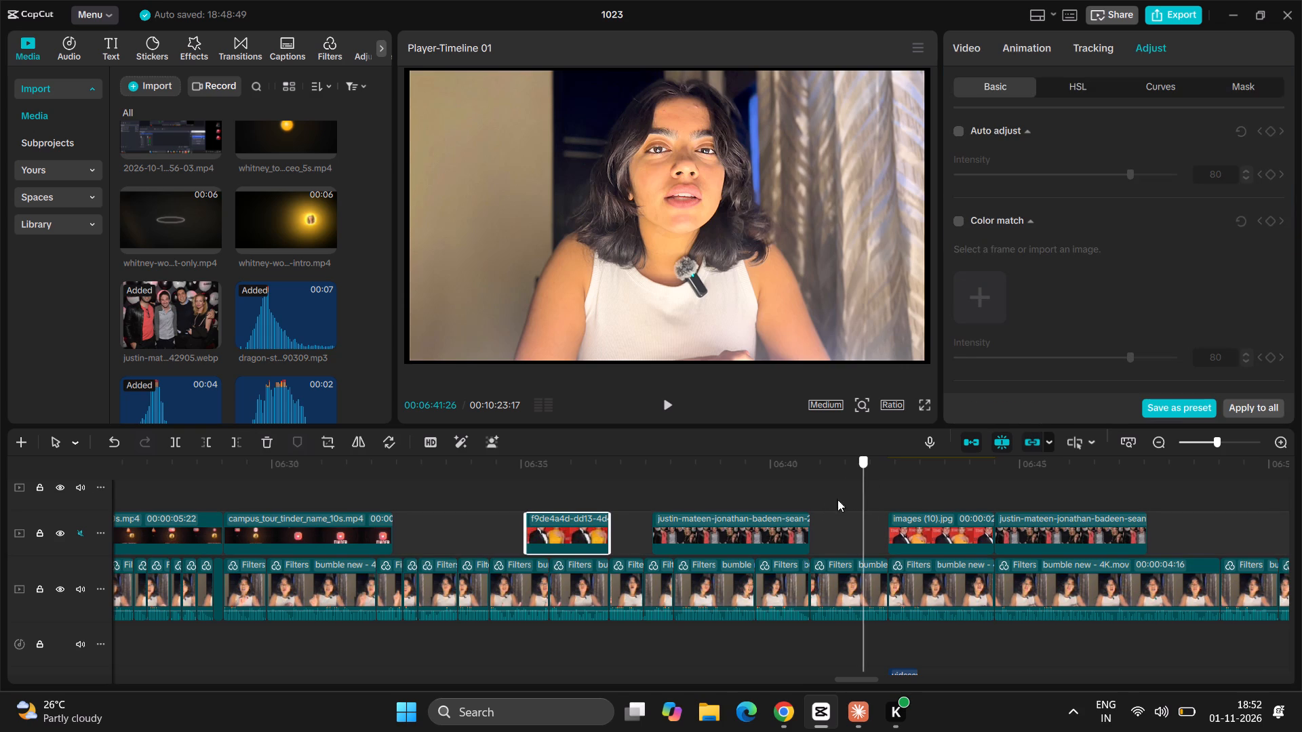
pyautogui.moveTo(837, 500); pyautogui.dragTo(812, 527)
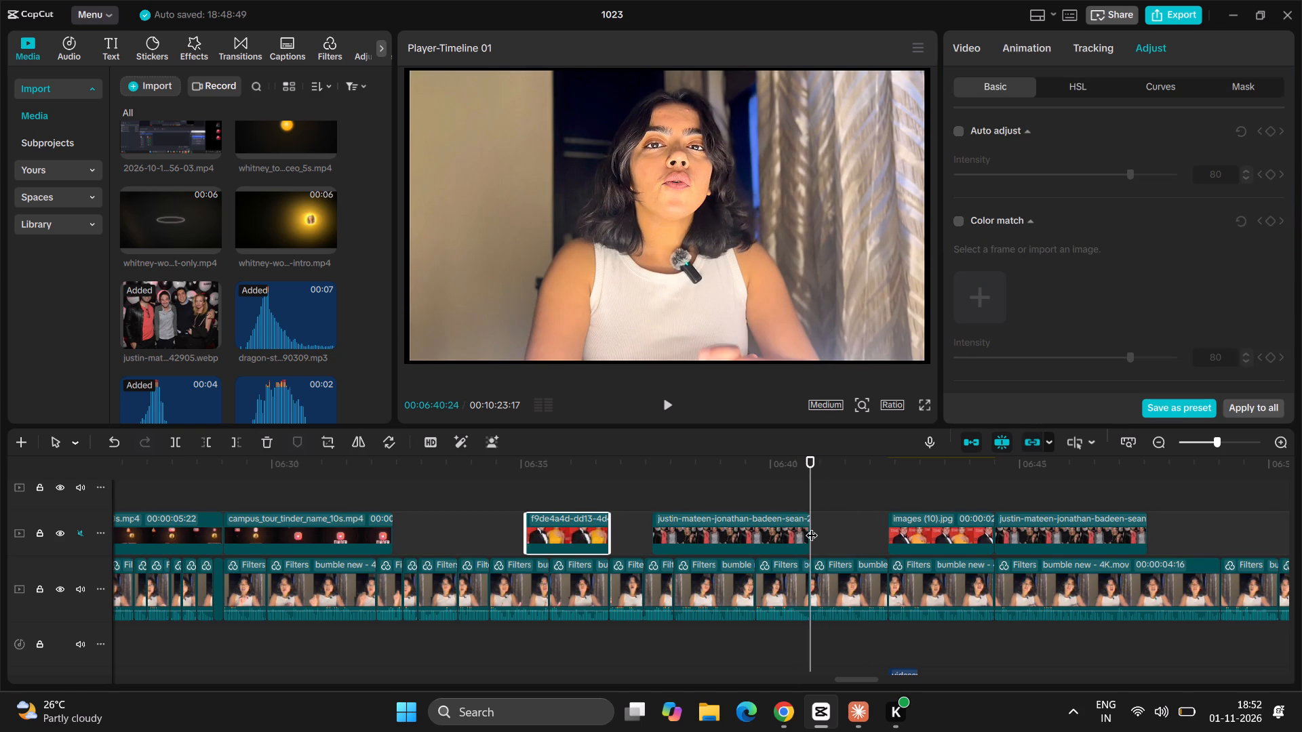
pyautogui.hotkey('ctrl', 'c')
pyautogui.hotkey('ctrl', 'v')
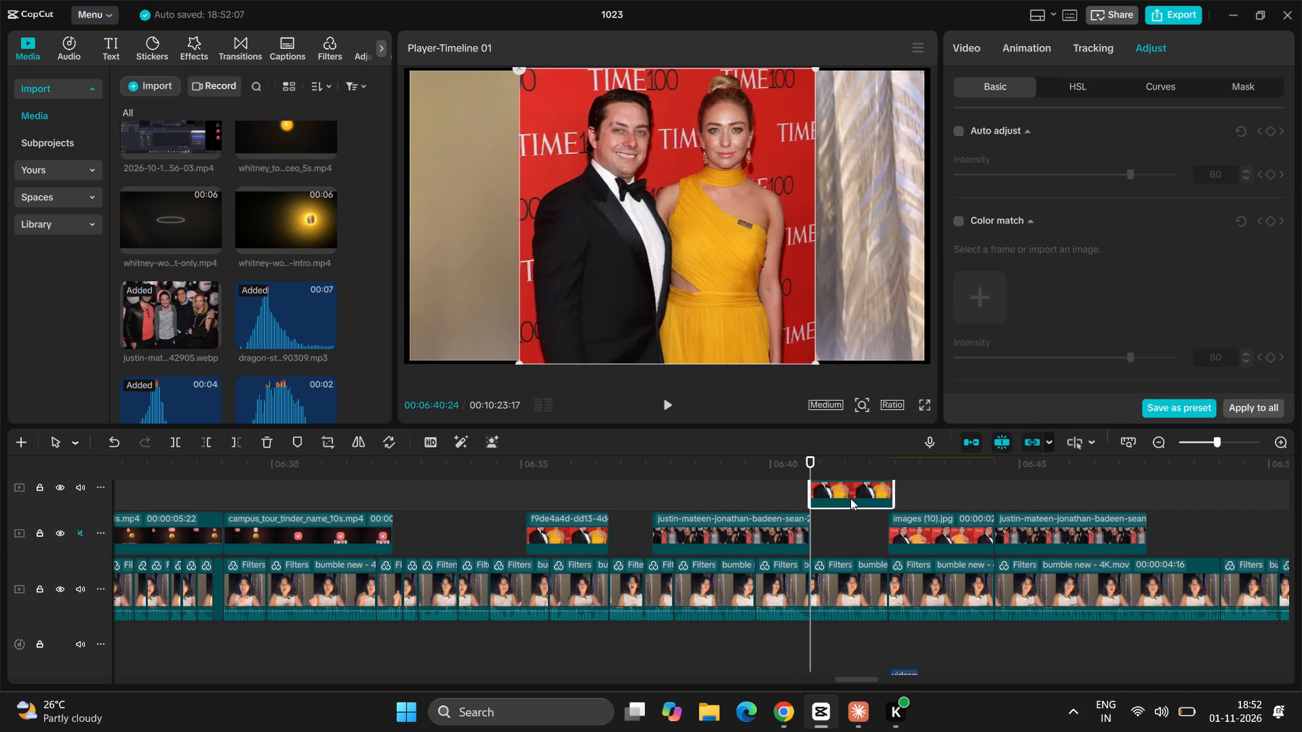
pyautogui.moveTo(850, 498); pyautogui.dragTo(857, 542)
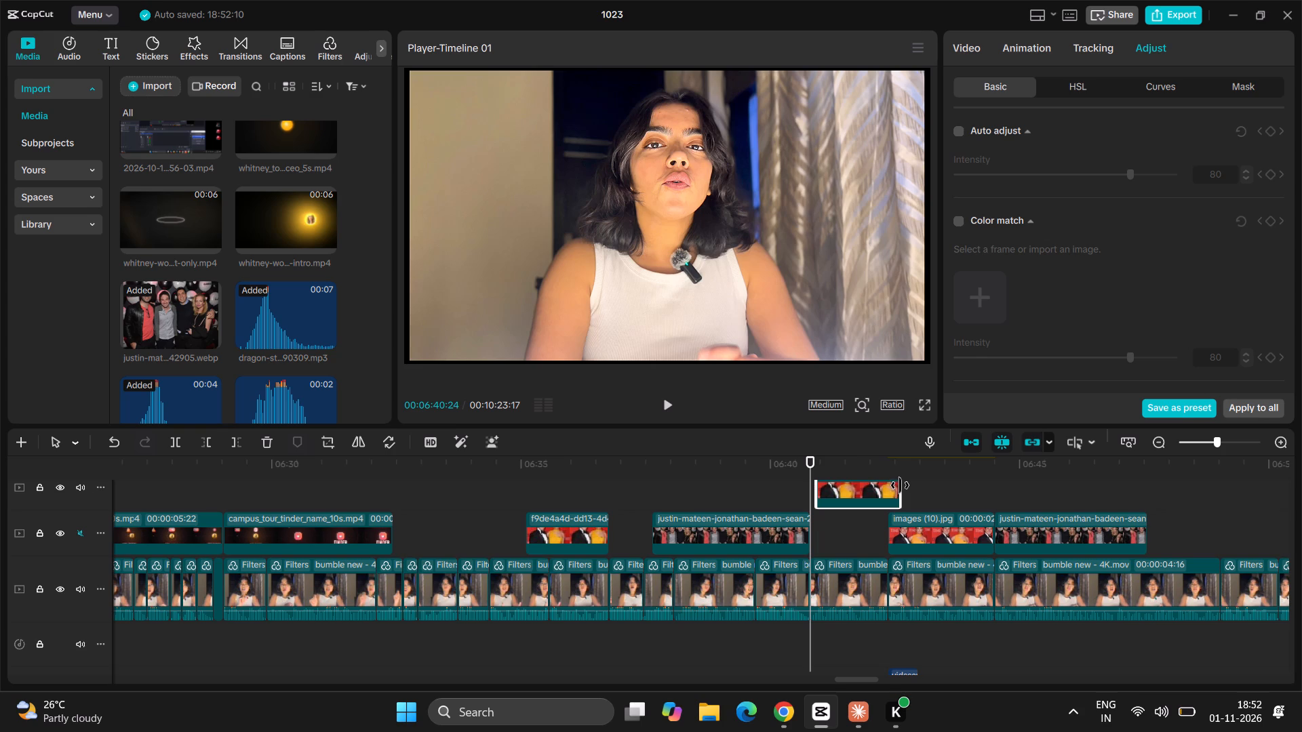
pyautogui.moveTo(900, 485); pyautogui.dragTo(878, 491)
pyautogui.moveTo(866, 491); pyautogui.dragTo(865, 531)
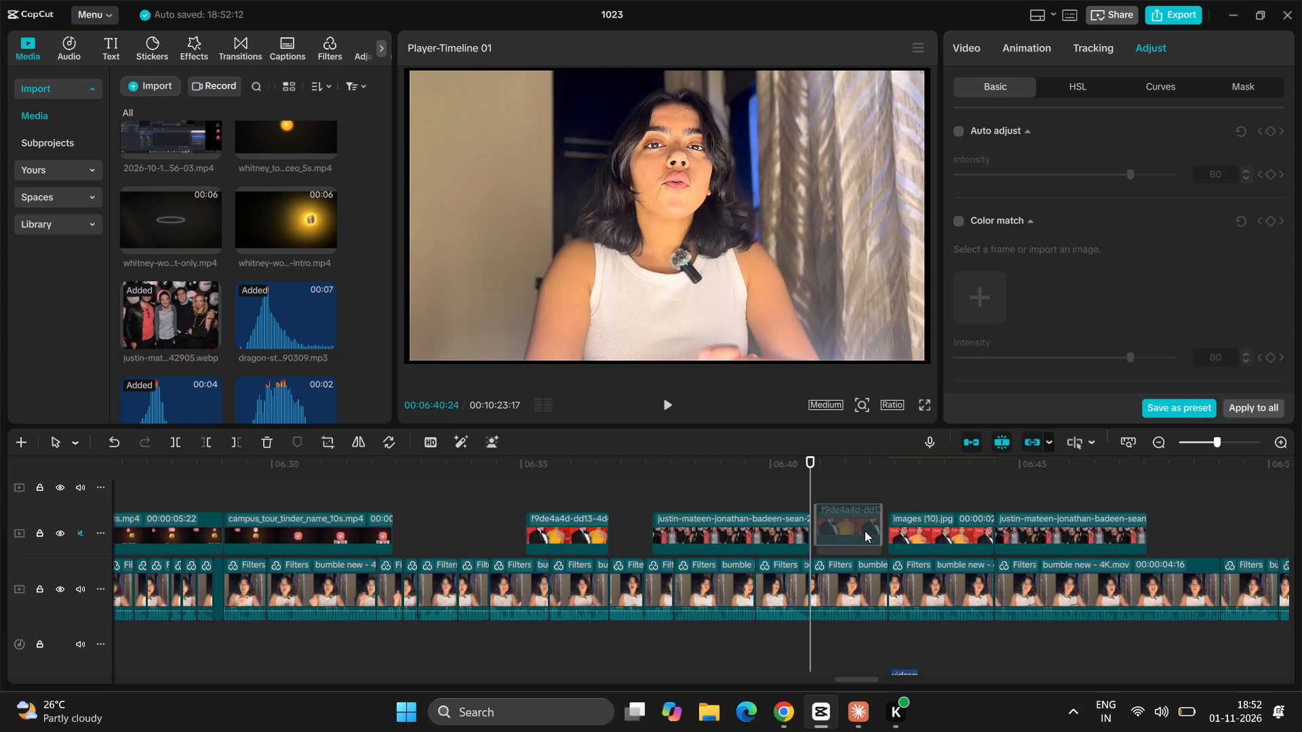
pyautogui.moveTo(865, 531); pyautogui.dragTo(861, 540)
pyautogui.moveTo(878, 529); pyautogui.dragTo(895, 528)
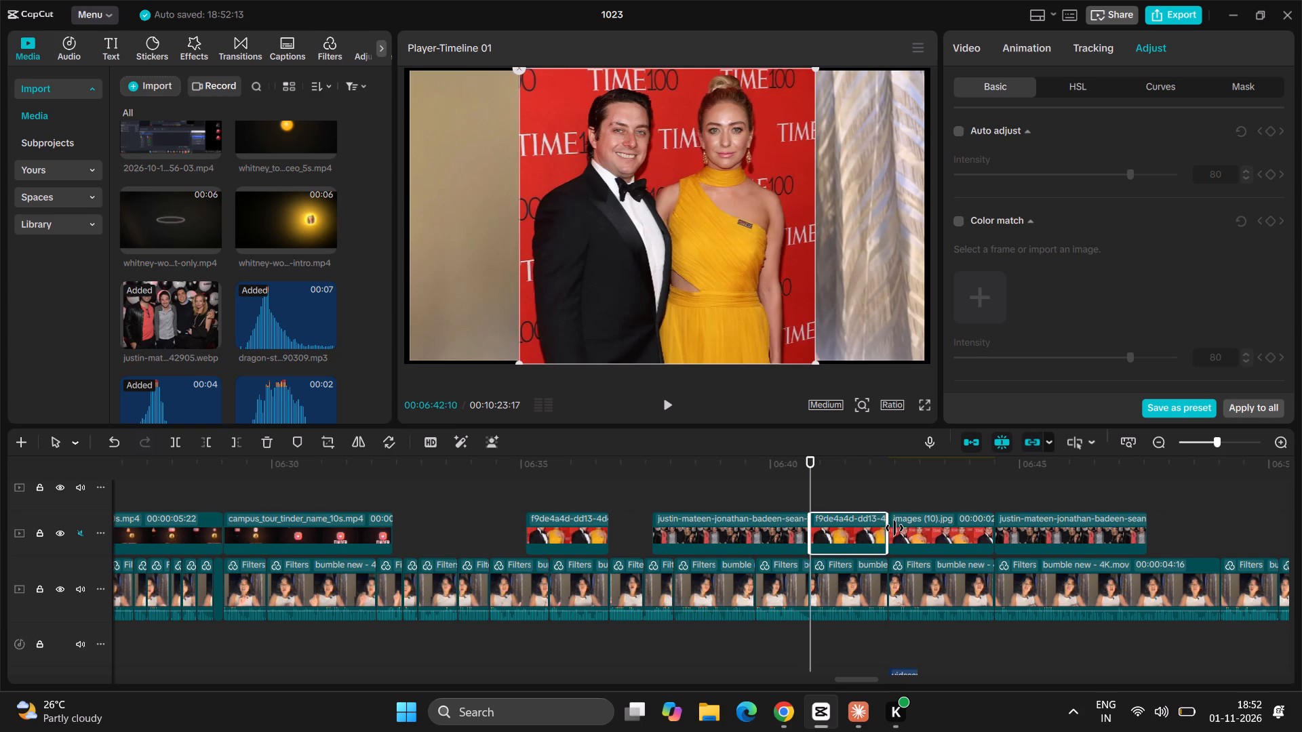
pyautogui.moveTo(895, 528); pyautogui.dragTo(902, 529)
# Replace the images (10).jpg overlay with the boardroom clip gemini_gen...f2f0ef.mp4, using a later segment showing the suited man and meeting table.
pyautogui.scroll(-1, 608, 391)
pyautogui.scroll(-5, 290, 355)
pyautogui.scroll(1, 290, 355)
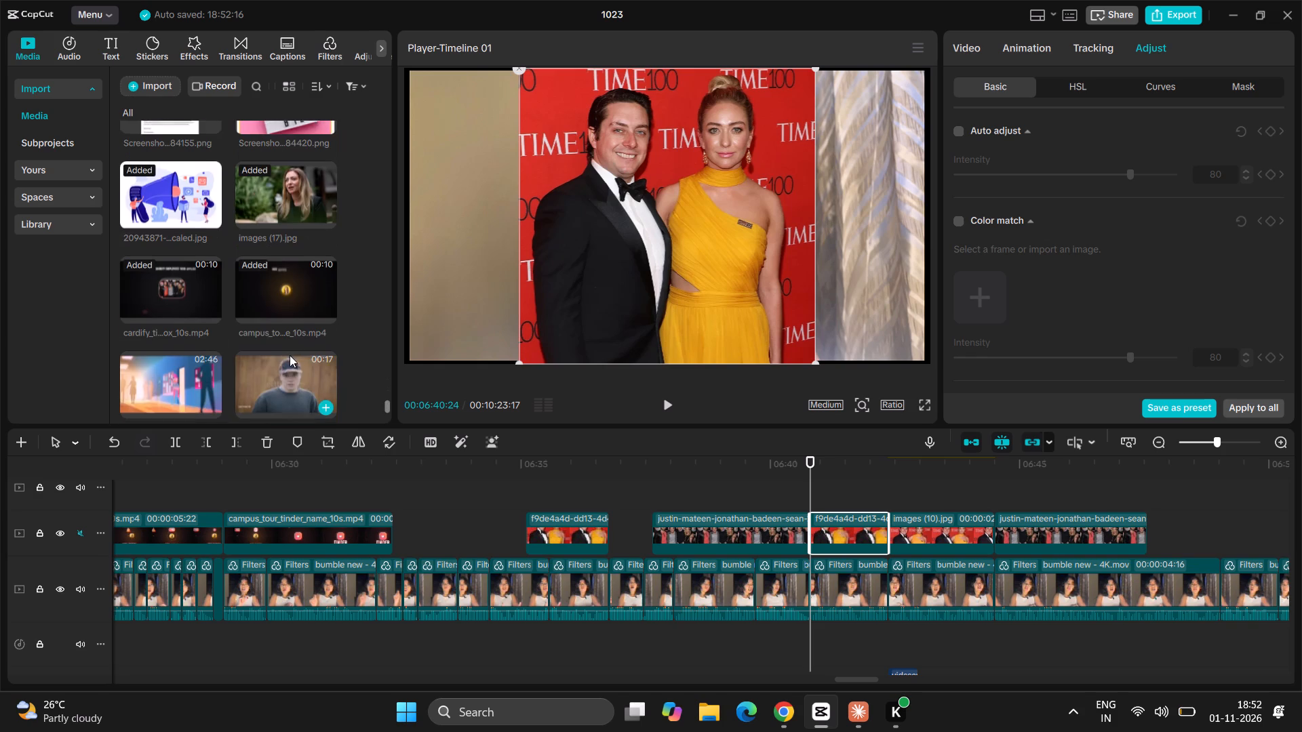
pyautogui.scroll(7, 290, 355)
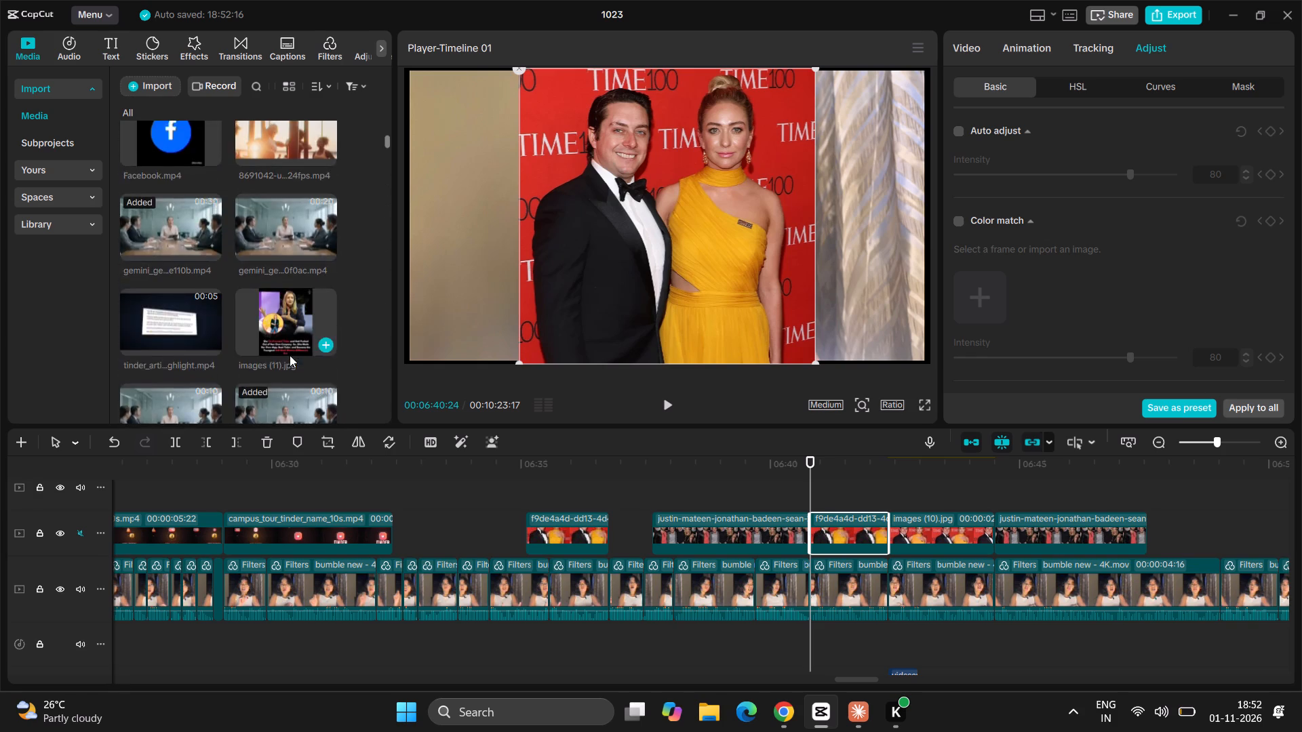
pyautogui.scroll(1, 290, 355)
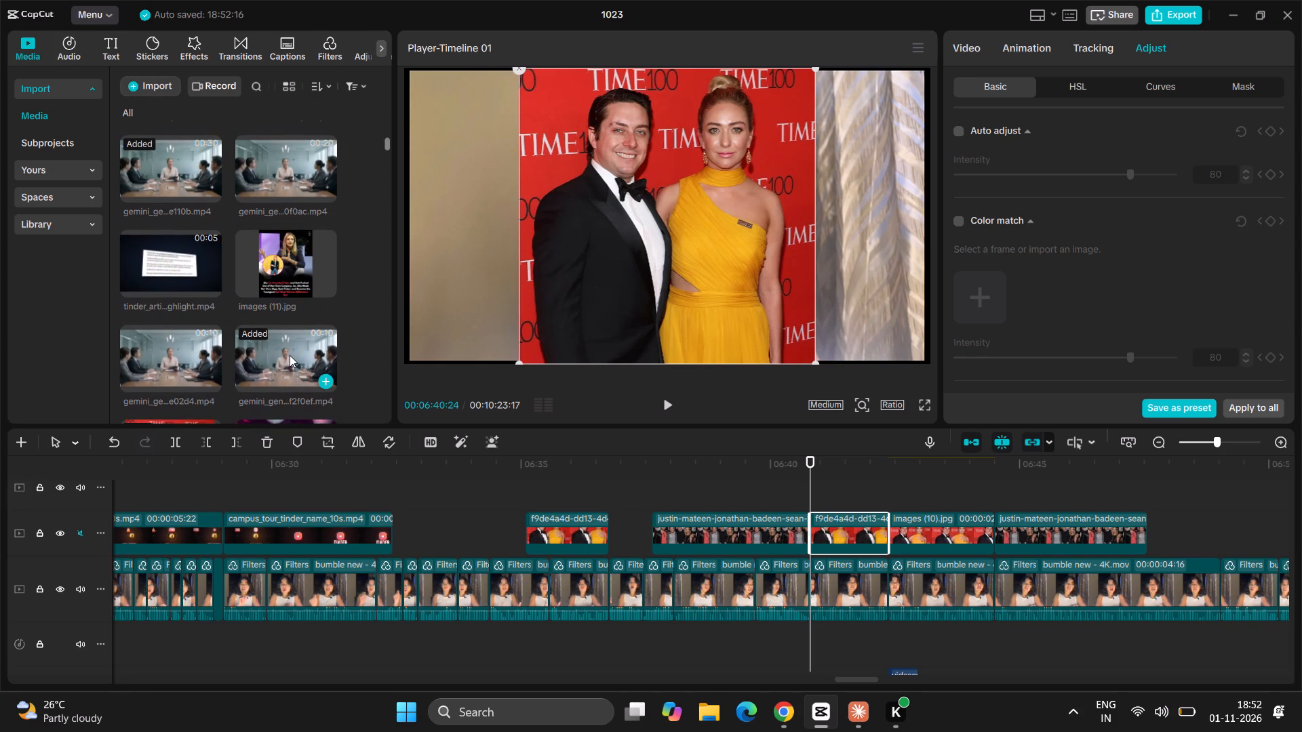
pyautogui.moveTo(290, 355); pyautogui.dragTo(869, 526)
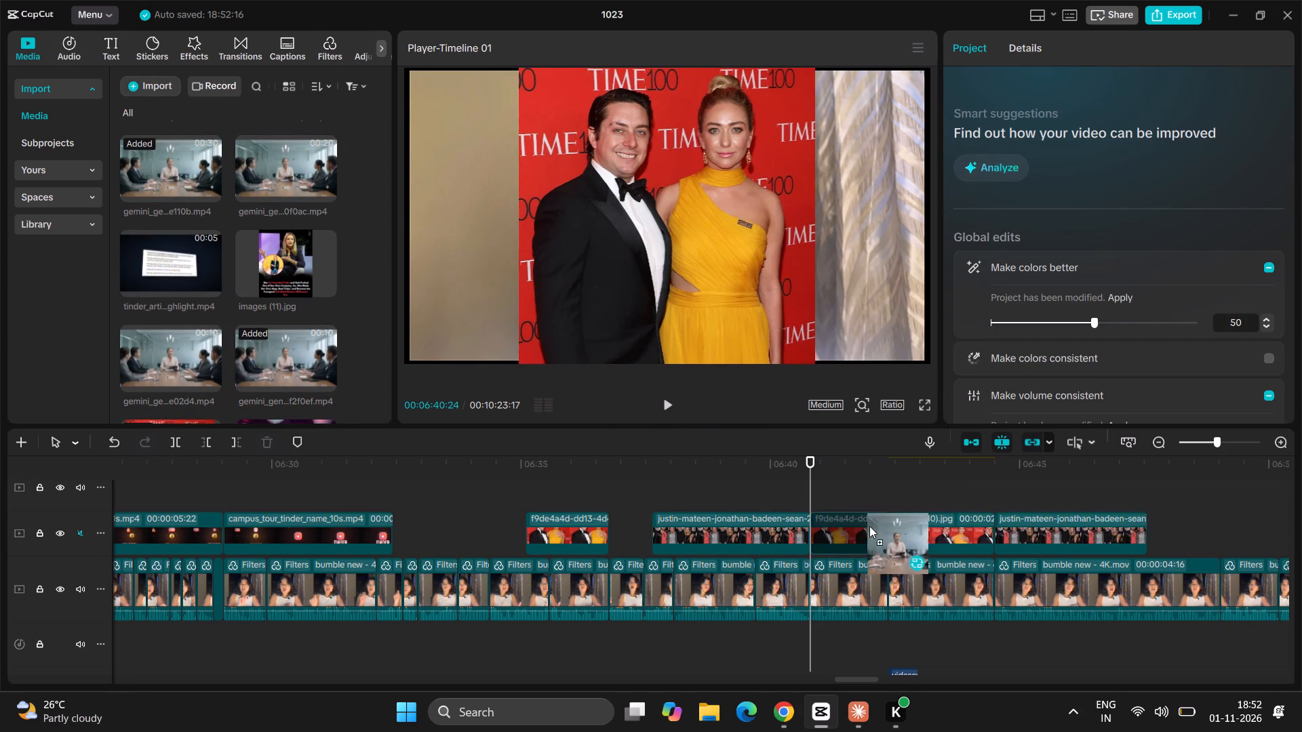
pyautogui.moveTo(869, 526); pyautogui.dragTo(925, 531)
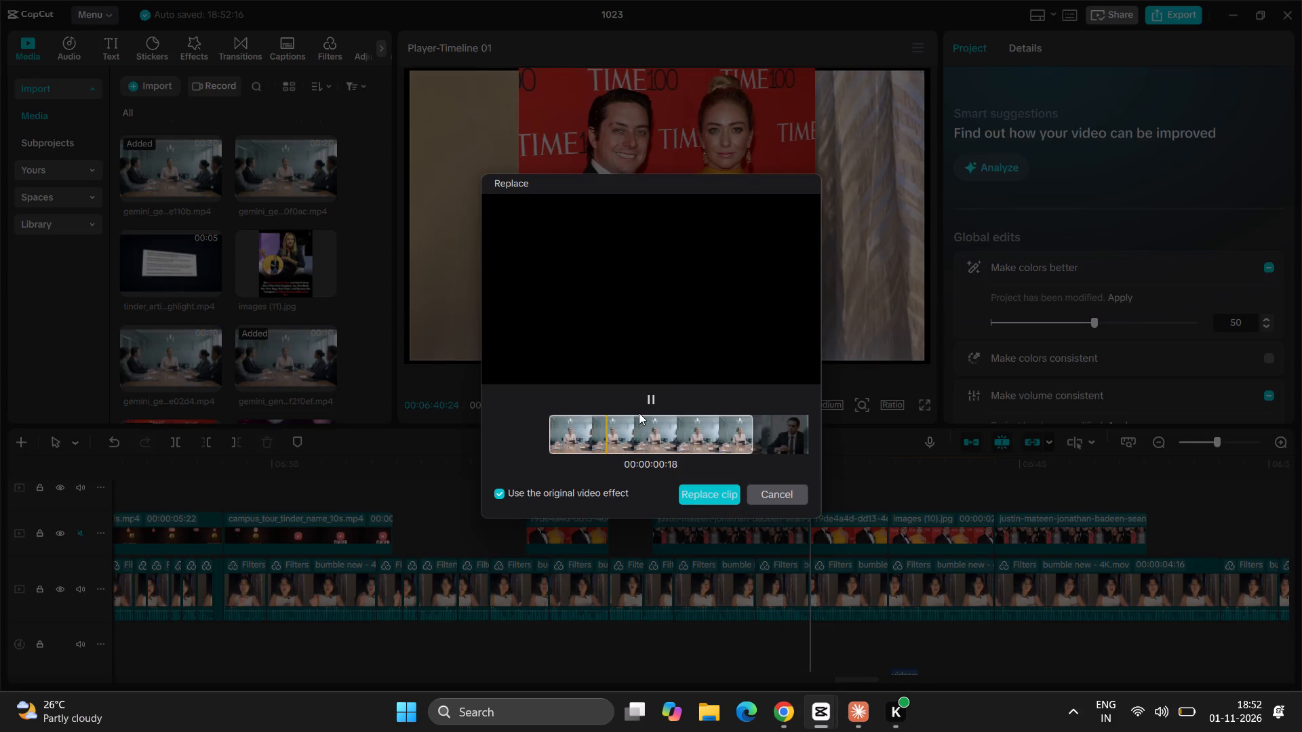
pyautogui.moveTo(694, 439); pyautogui.dragTo(542, 446)
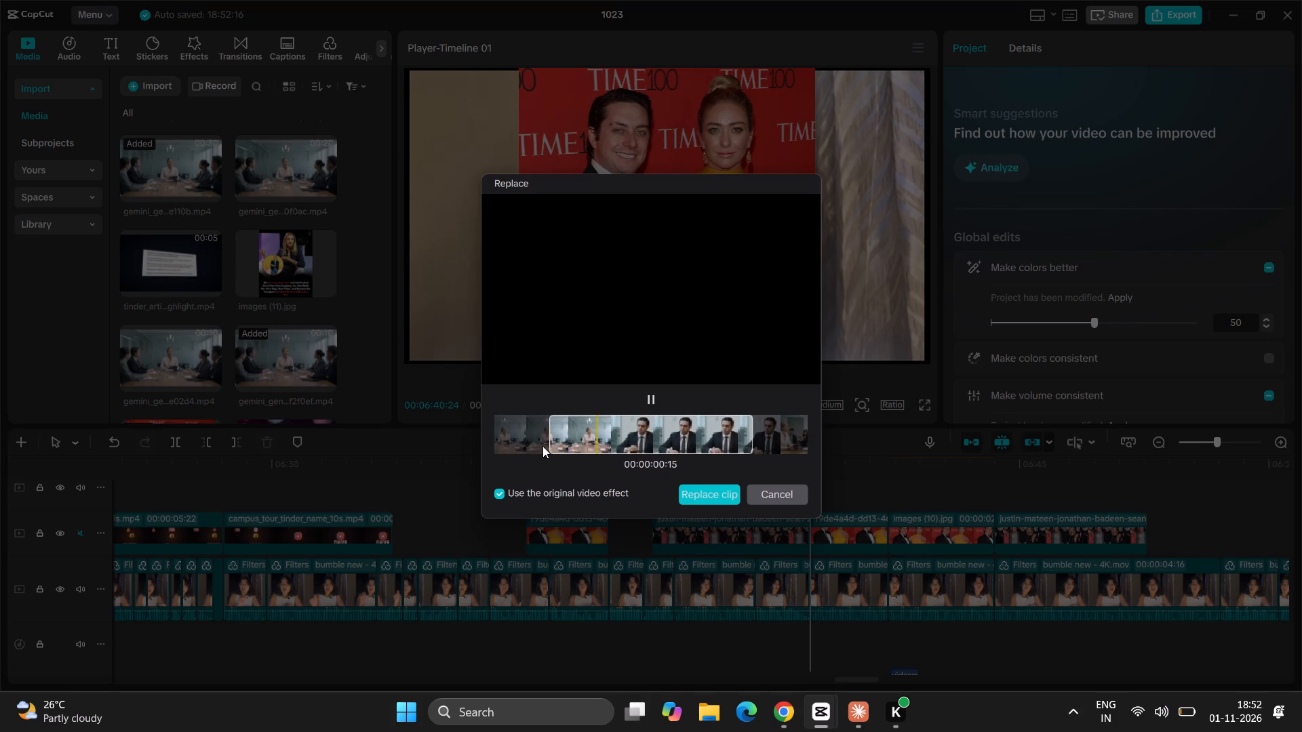
pyautogui.moveTo(717, 432); pyautogui.dragTo(540, 449)
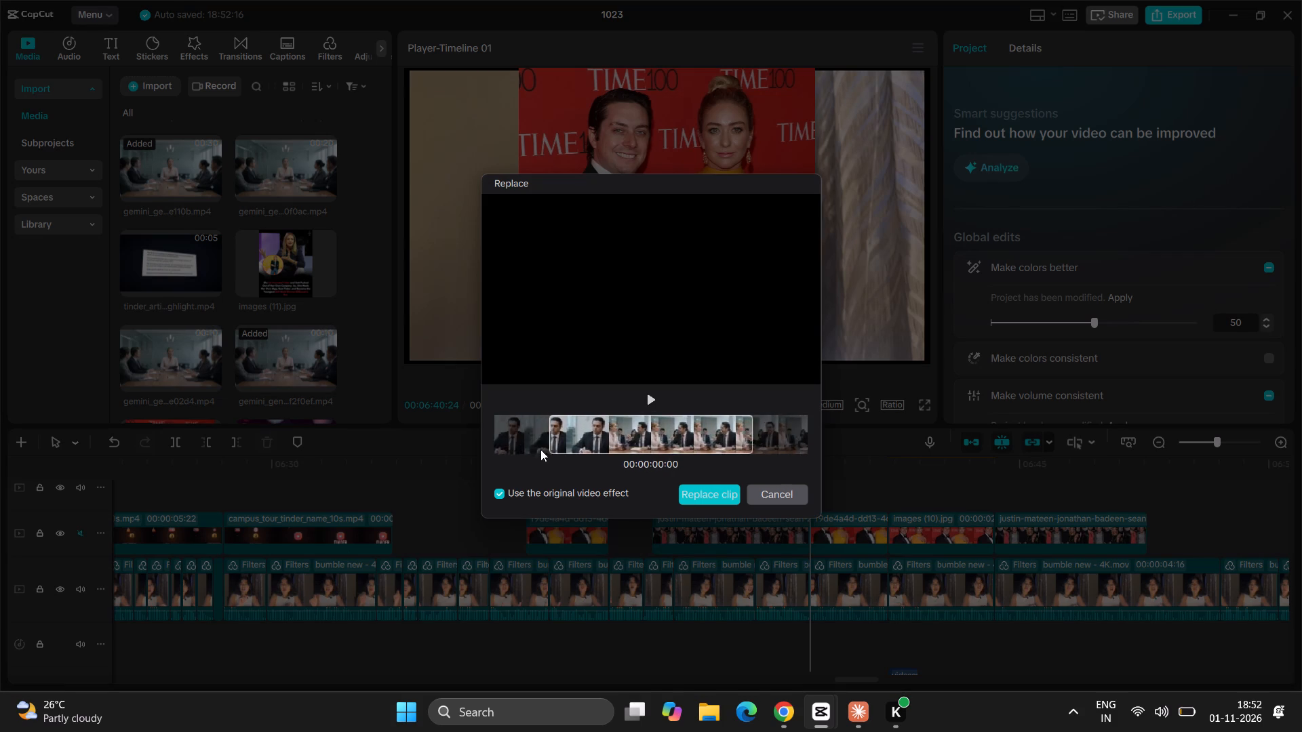
pyautogui.moveTo(540, 449); pyautogui.dragTo(505, 460)
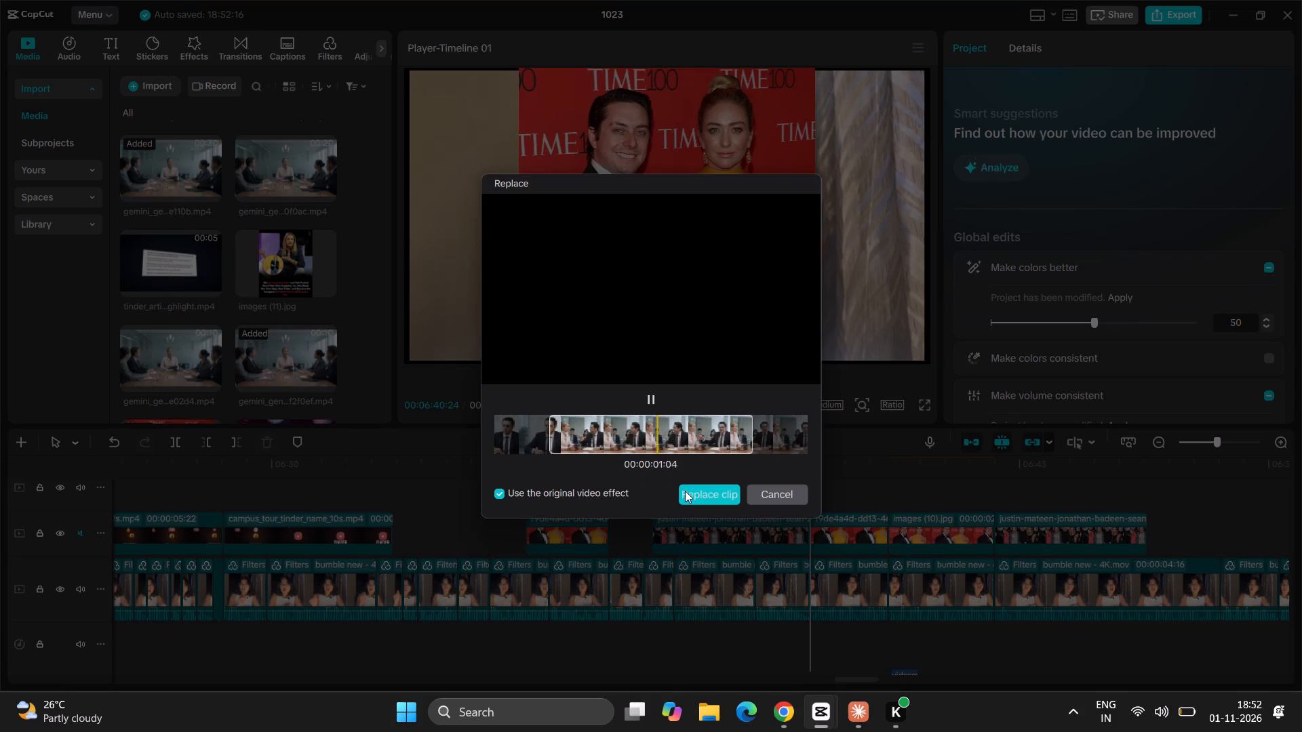
pyautogui.click(685, 491)
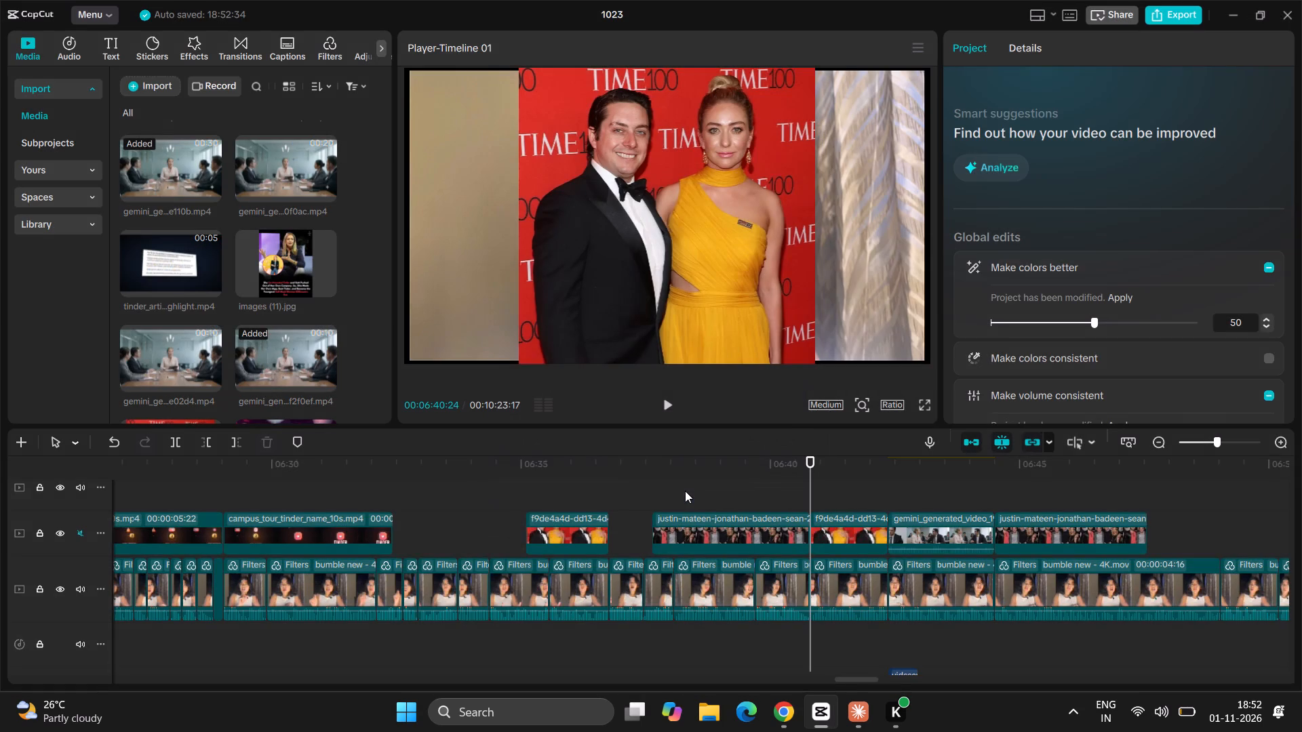
# Play the timeline from 06:40:24 to check the duplicated couple photo, the replacement boardroom clip and the group photo following them.
pyautogui.press('space')
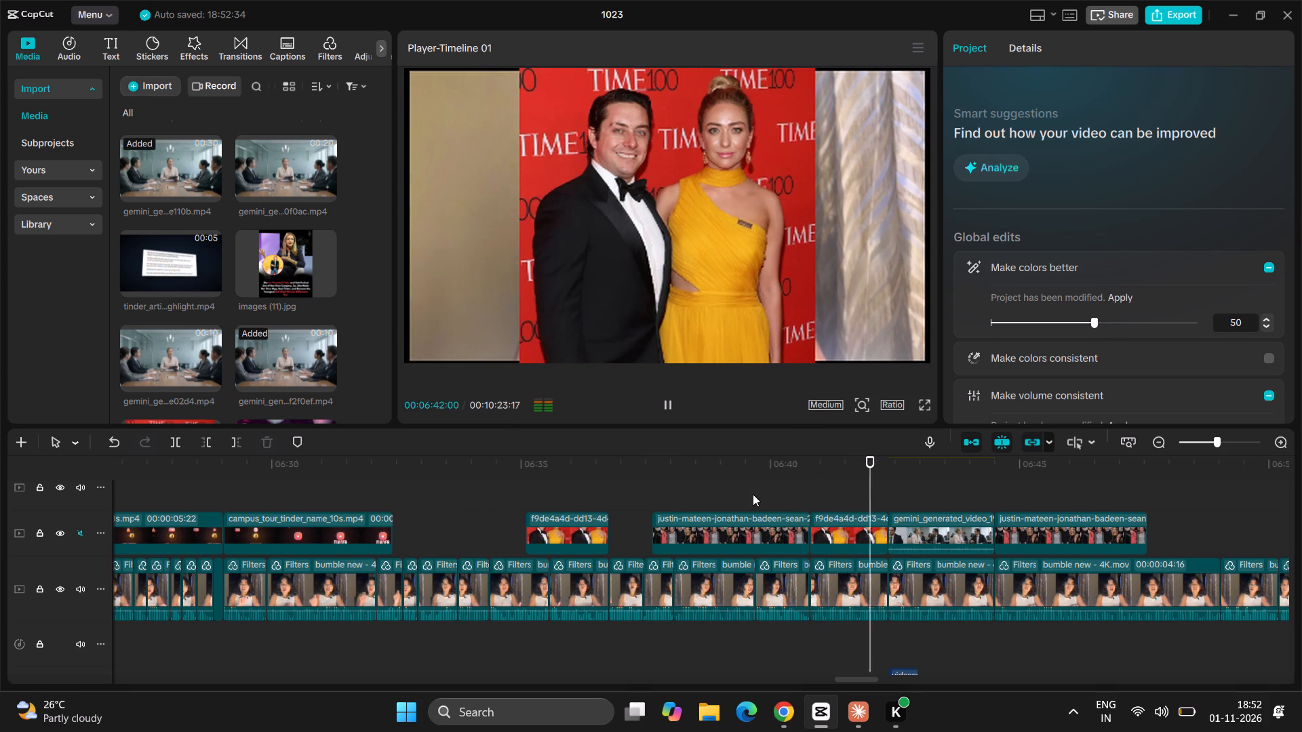
pyautogui.press('space')
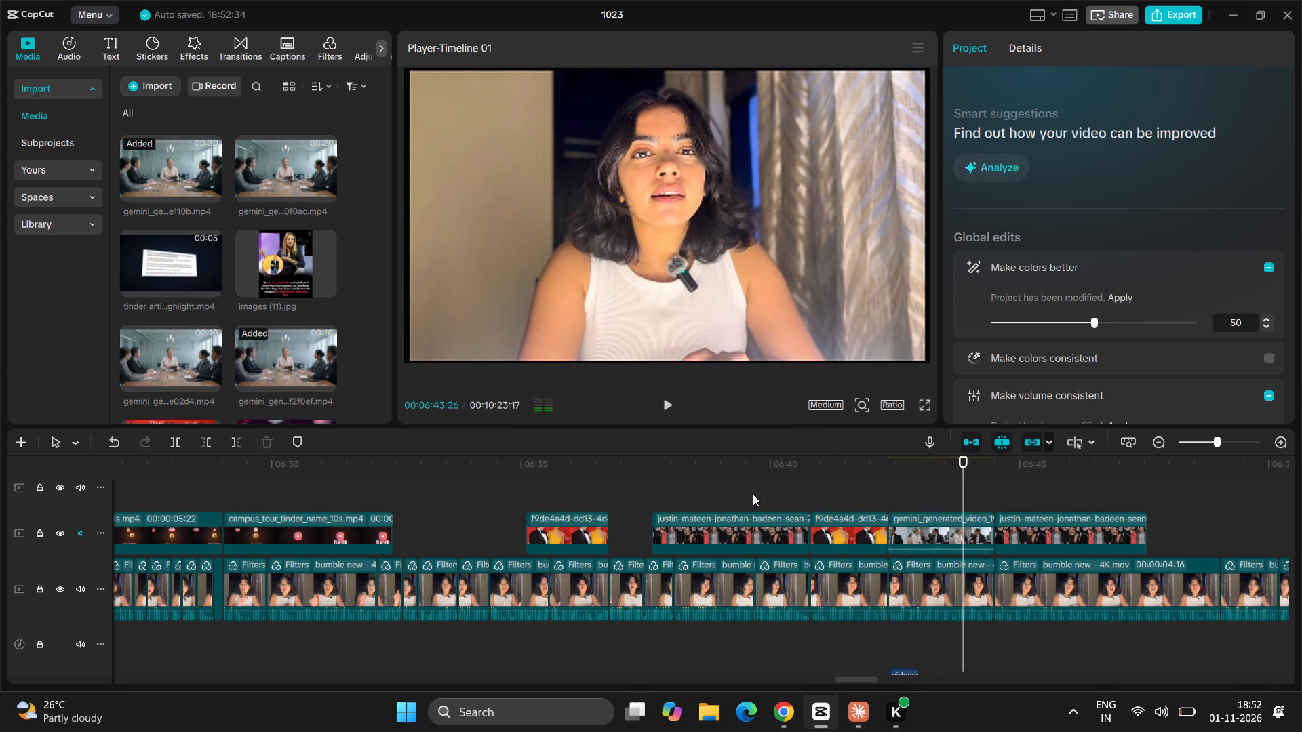
pyautogui.press('space')
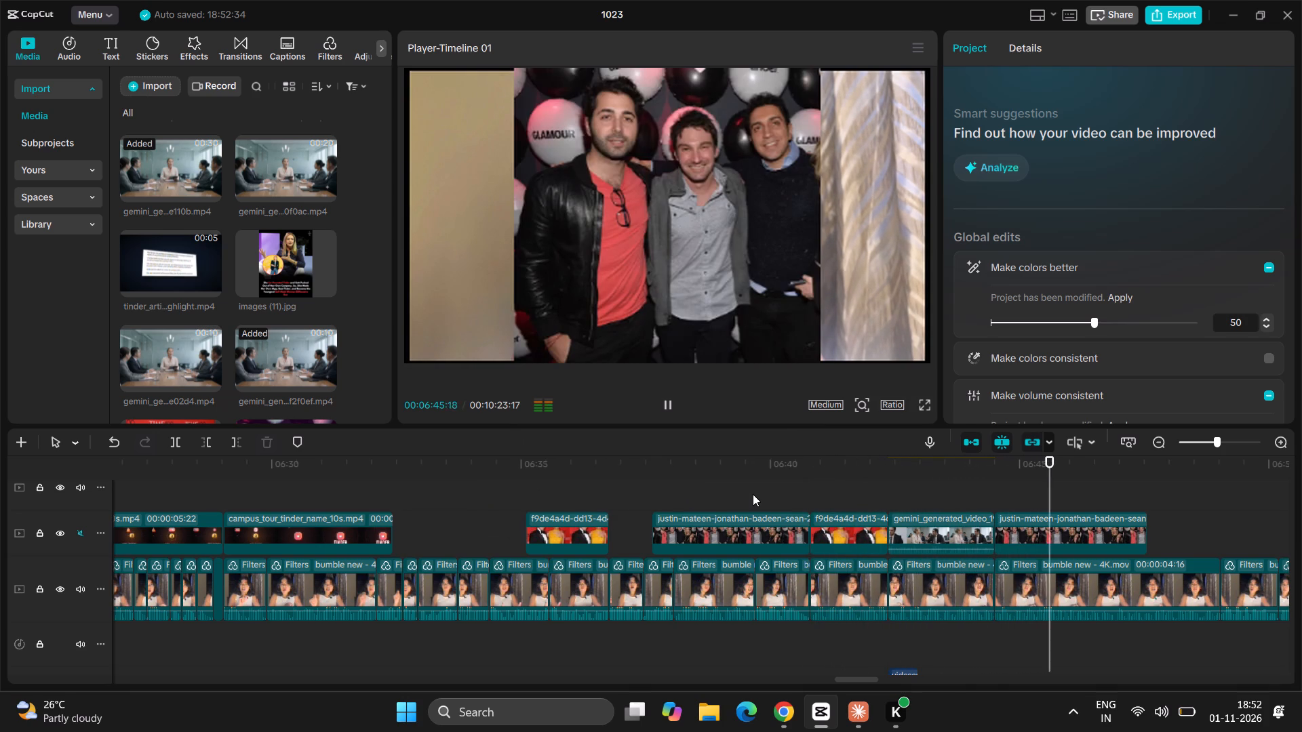
pyautogui.click(932, 502)
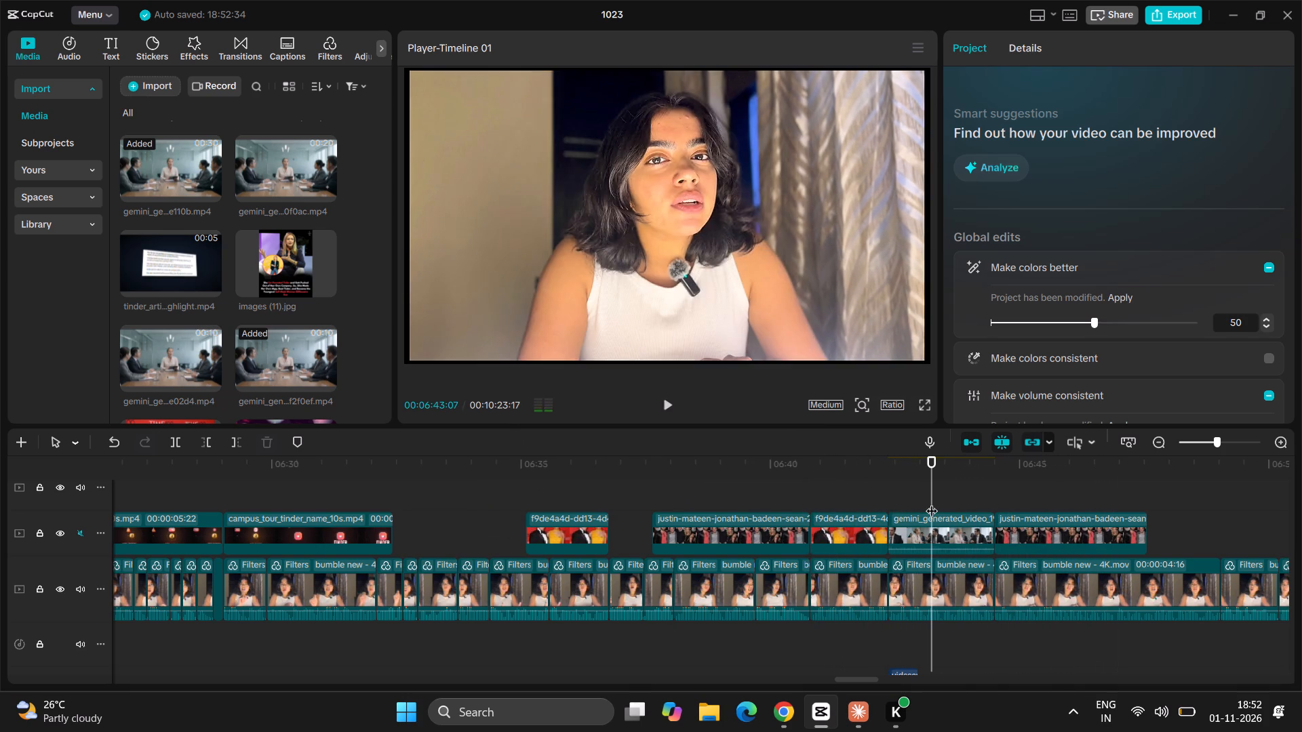
pyautogui.press('space')
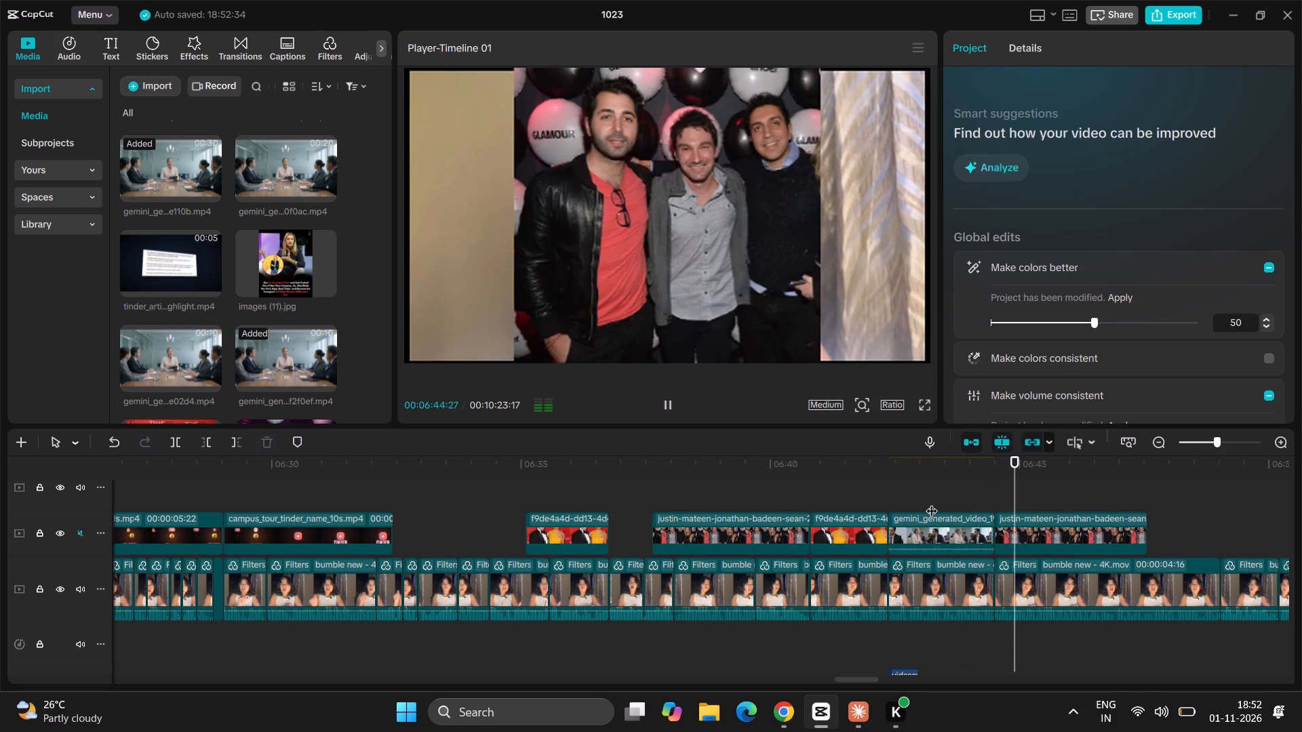
pyautogui.hscroll(-1, 1252, 593)
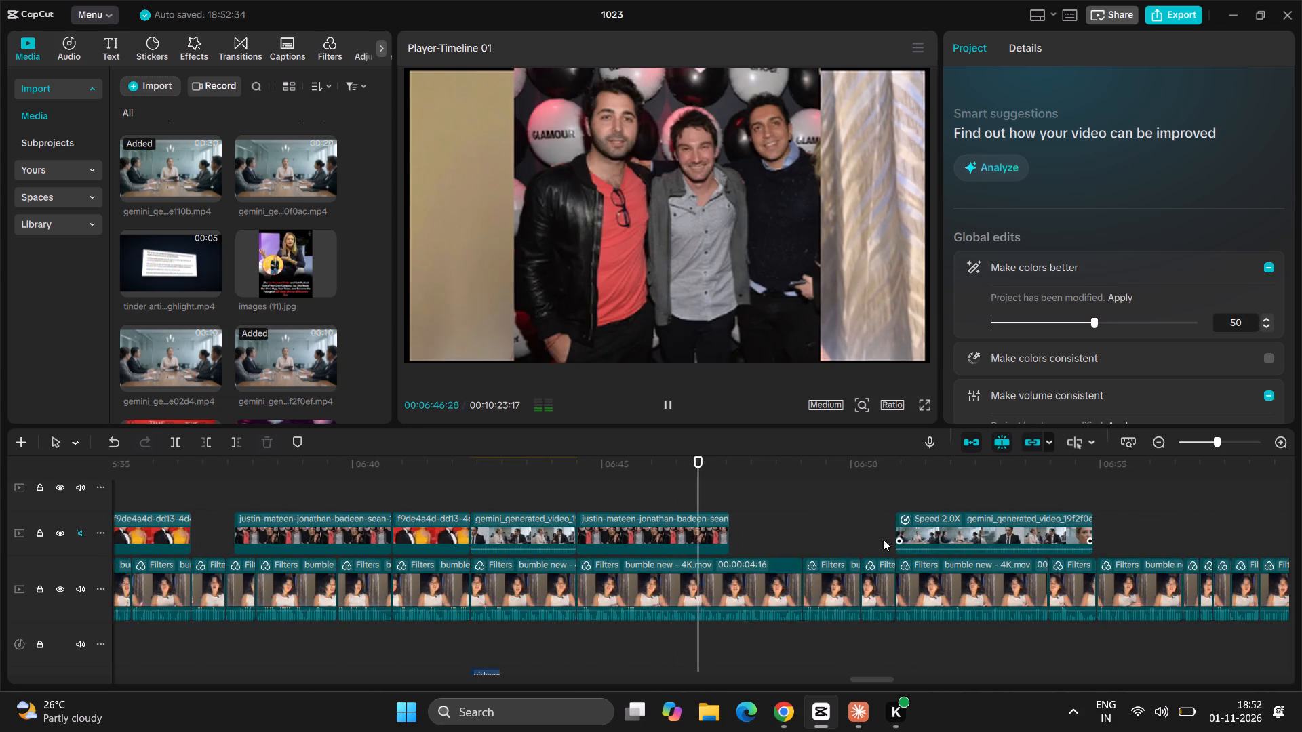
pyautogui.press('space')
pyautogui.press('space')
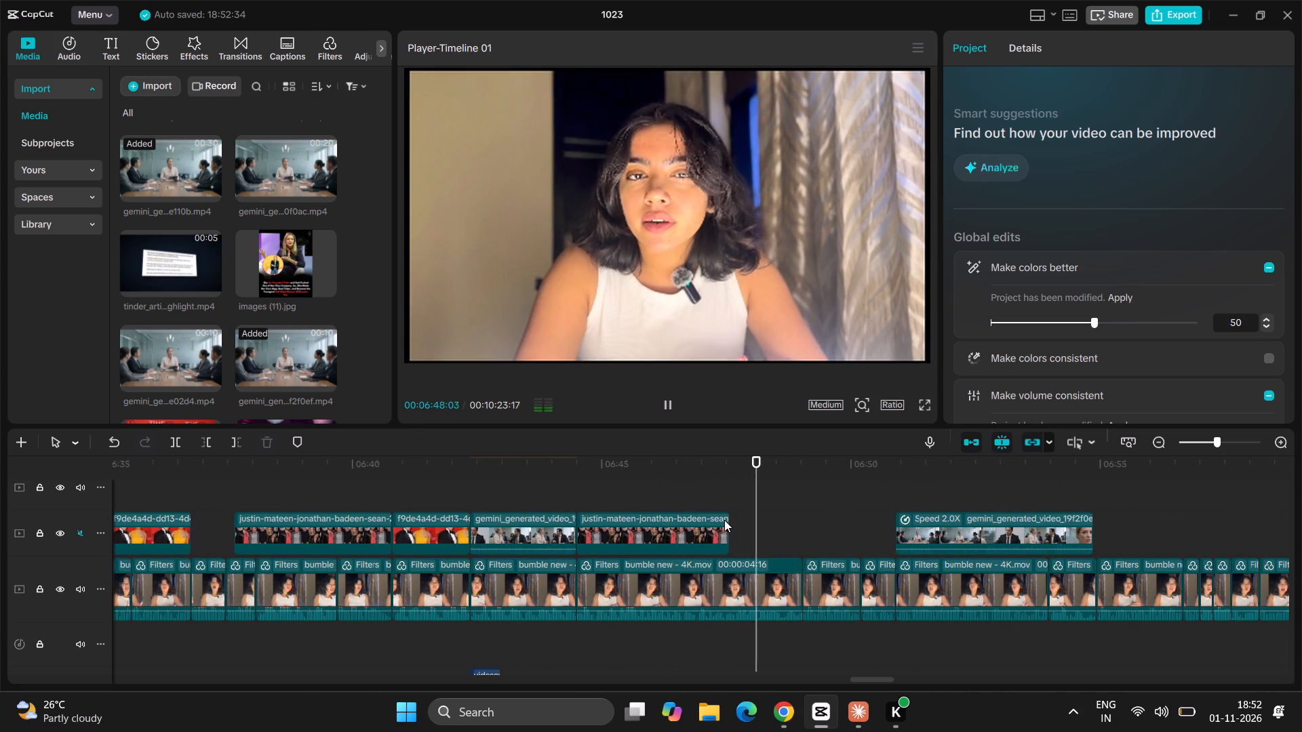
# Continue playback past 07:00, examining the overlay coverage of the talking-head footage after the group photo.
pyautogui.hscroll(-2, 858, 570)
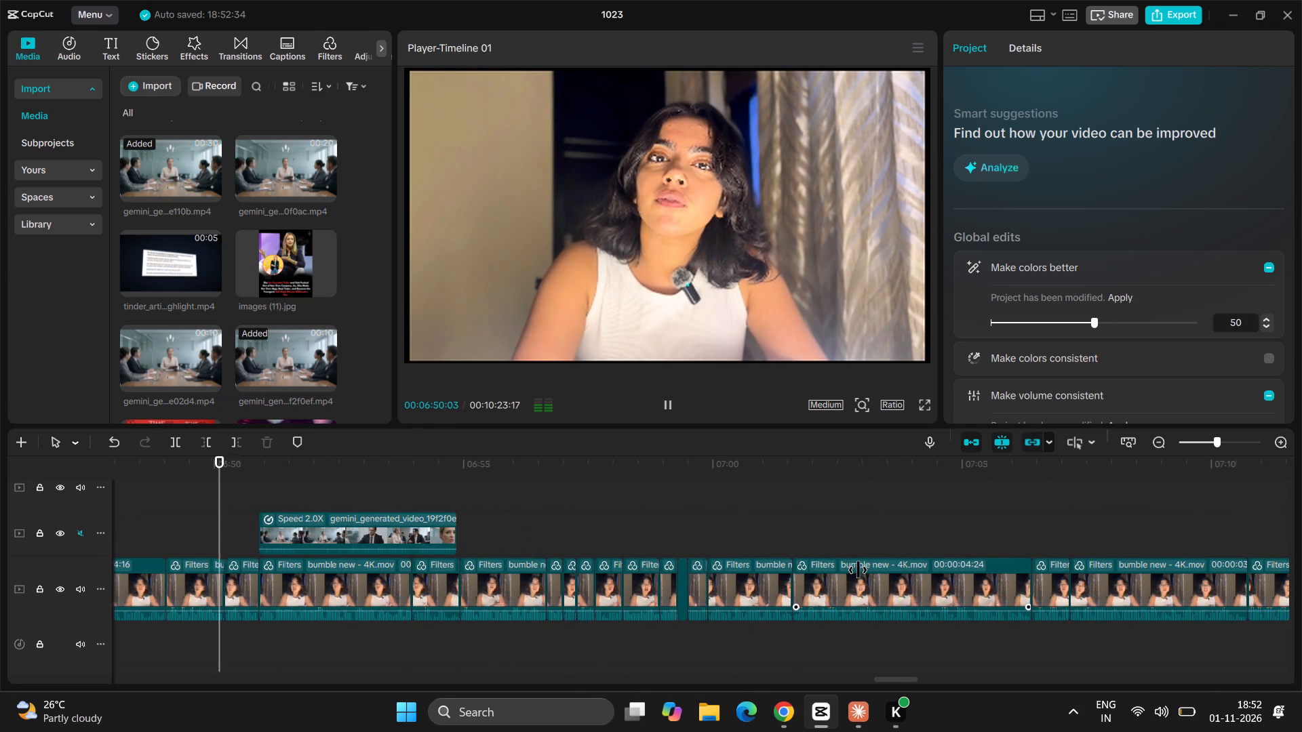
pyautogui.hscroll(-2, 858, 570)
pyautogui.keyDown('ctrl'); pyautogui.scroll(-1, 858, 570); pyautogui.keyUp('ctrl')
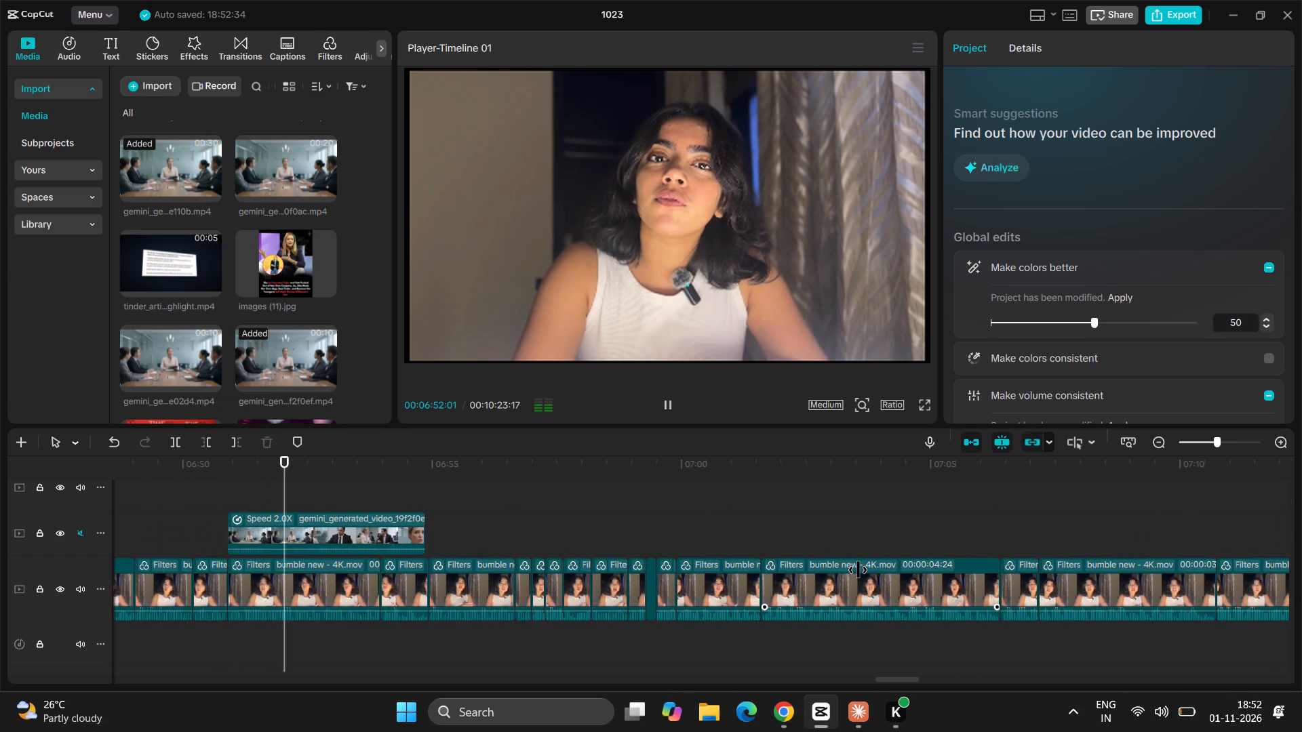
pyautogui.keyDown('ctrl'); pyautogui.scroll(-3, 858, 570); pyautogui.keyUp('ctrl')
pyautogui.hscroll(1, 858, 570)
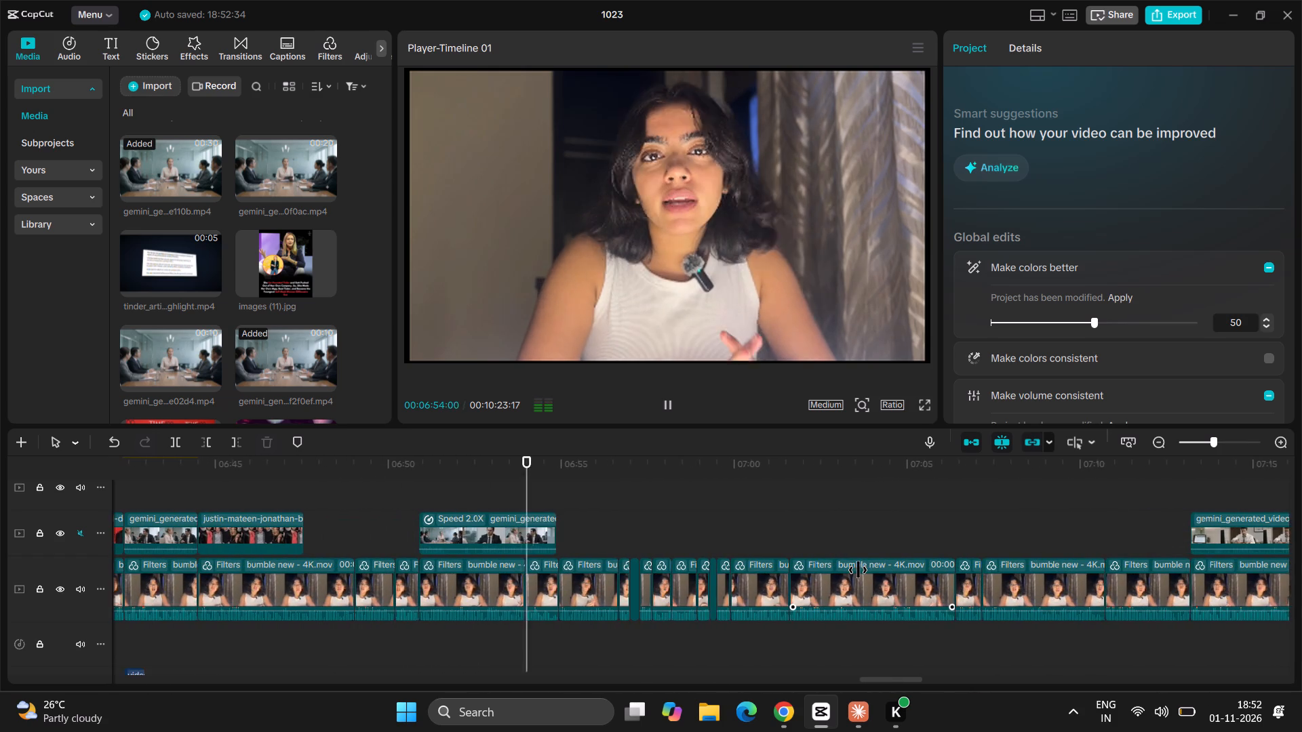
pyautogui.hscroll(1, 858, 570)
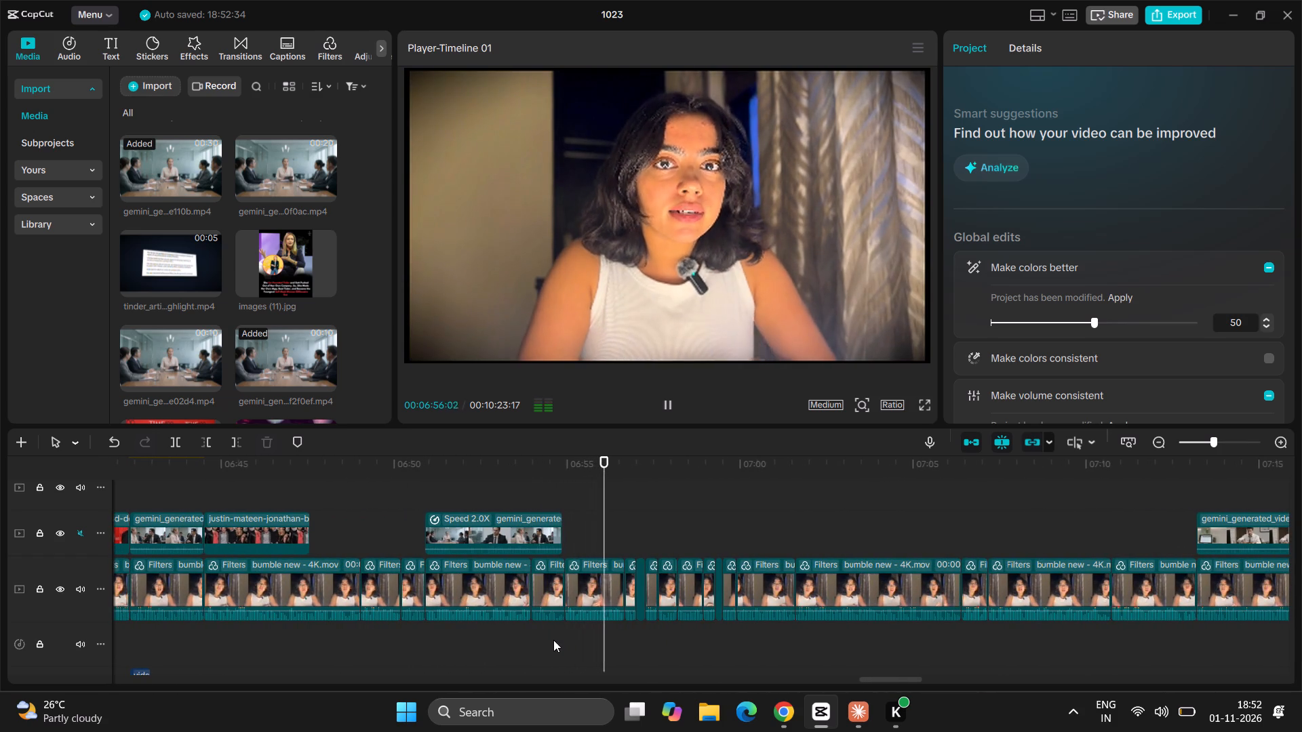
pyautogui.press('space')
pyautogui.press('space')
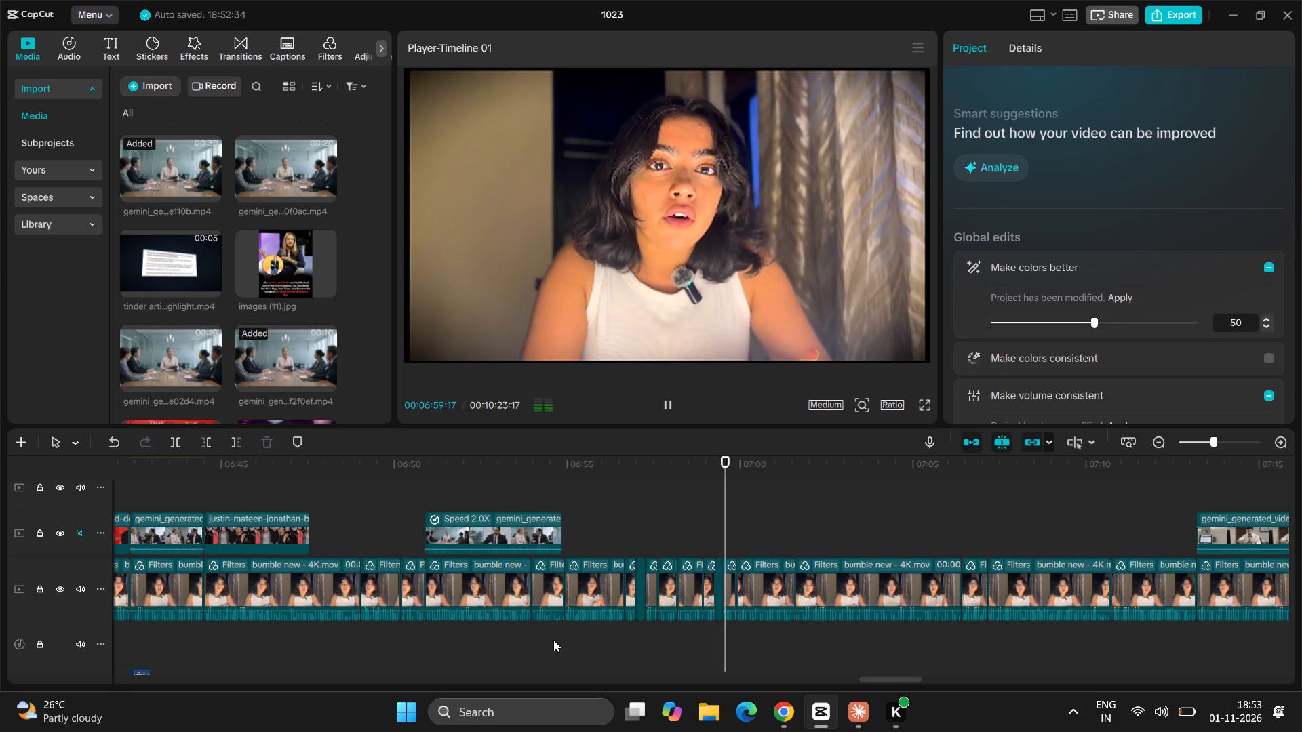
pyautogui.press('space')
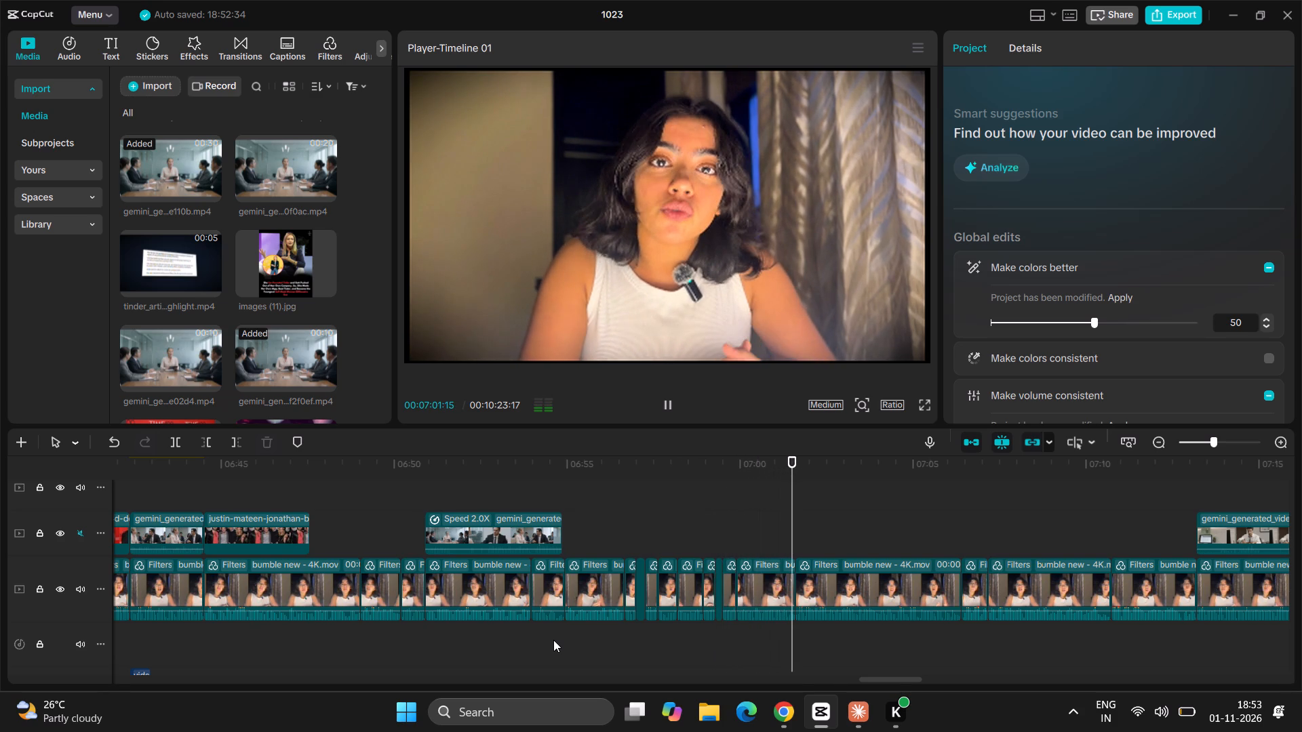
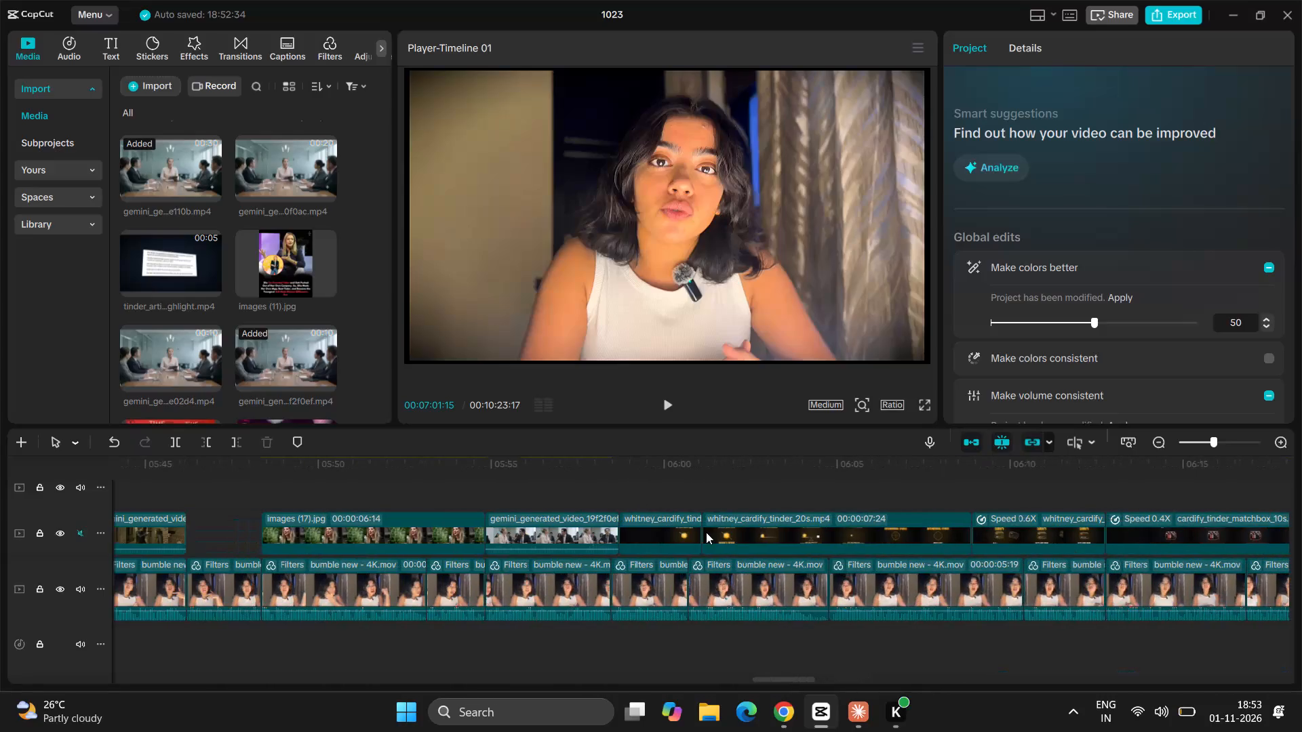
# Survey the whole timeline for overlay coverage, from the earlier sections through to the talking-head footage near the end.
pyautogui.keyDown('ctrl'); pyautogui.scroll(-9, 706, 532); pyautogui.keyUp('ctrl')
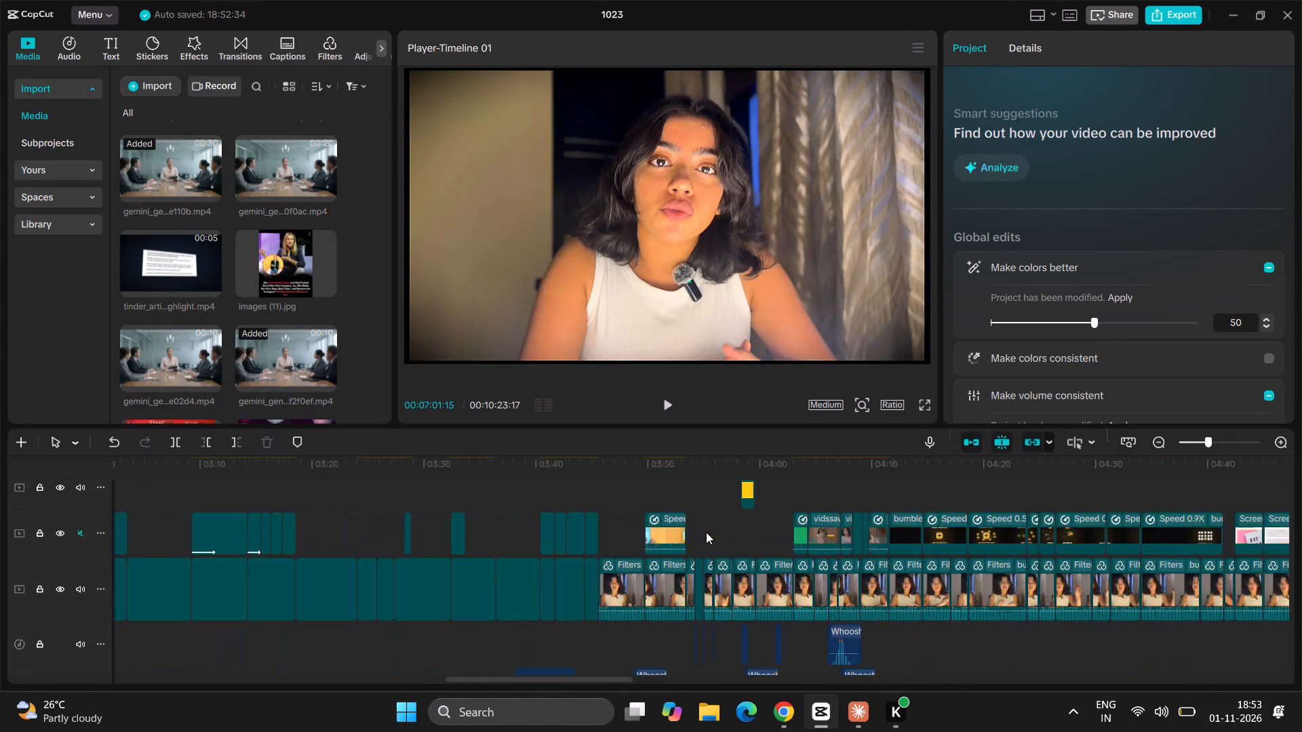
pyautogui.hscroll(-7, 587, 538)
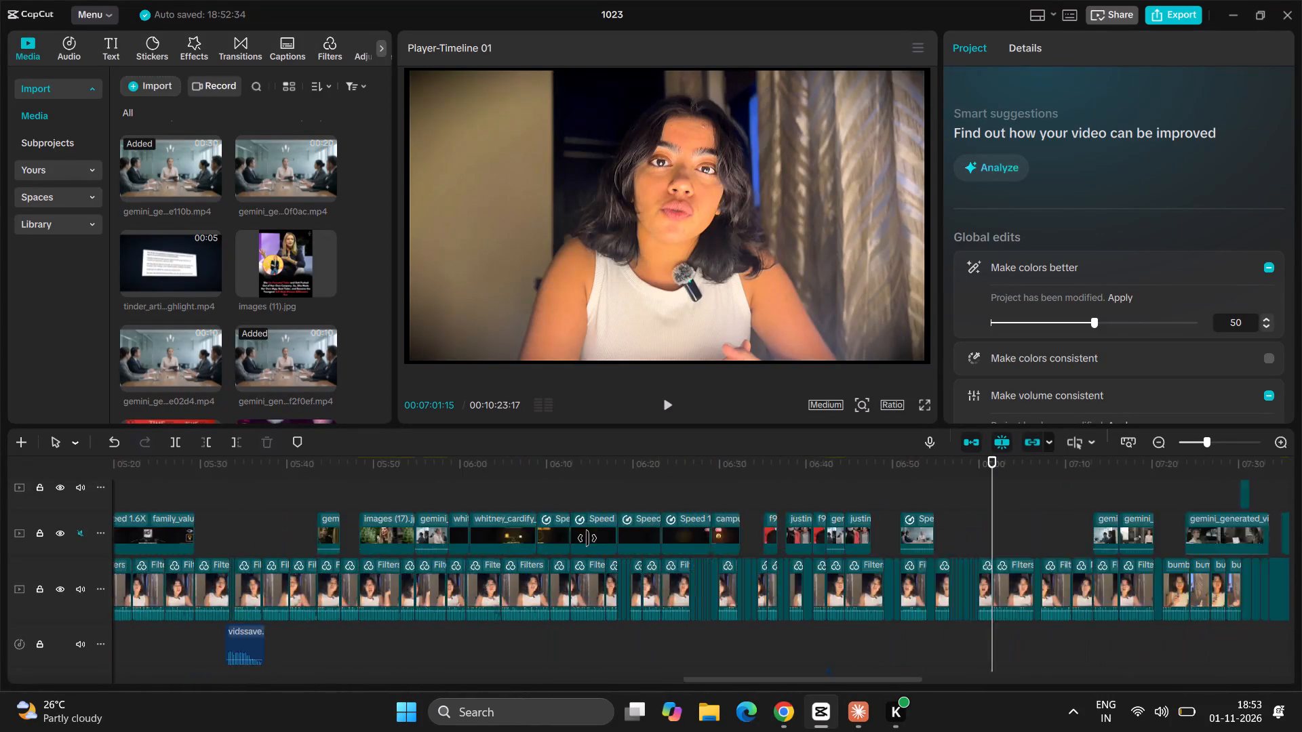
pyautogui.hscroll(-2, 587, 538)
pyautogui.hscroll(3, 587, 538)
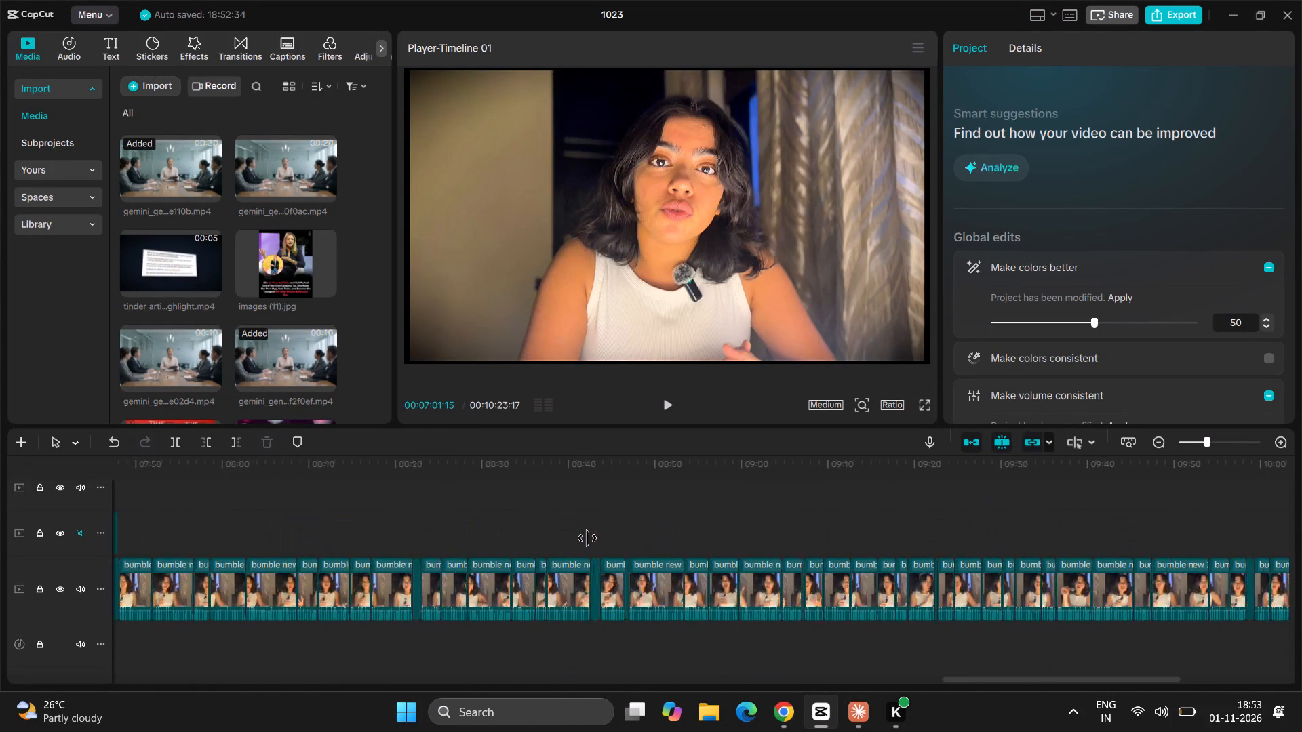
pyautogui.hscroll(1, 587, 538)
pyautogui.click(357, 484)
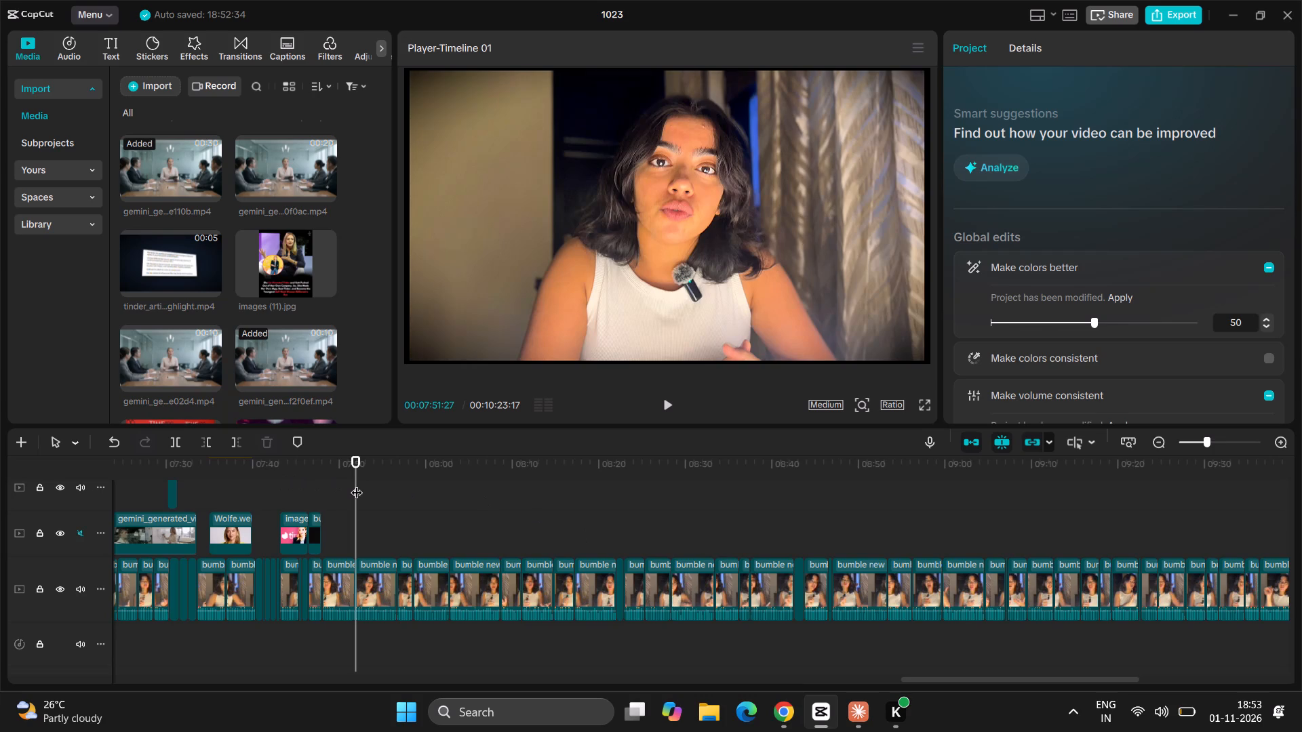
pyautogui.moveTo(357, 484); pyautogui.dragTo(323, 497)
pyautogui.press('space')
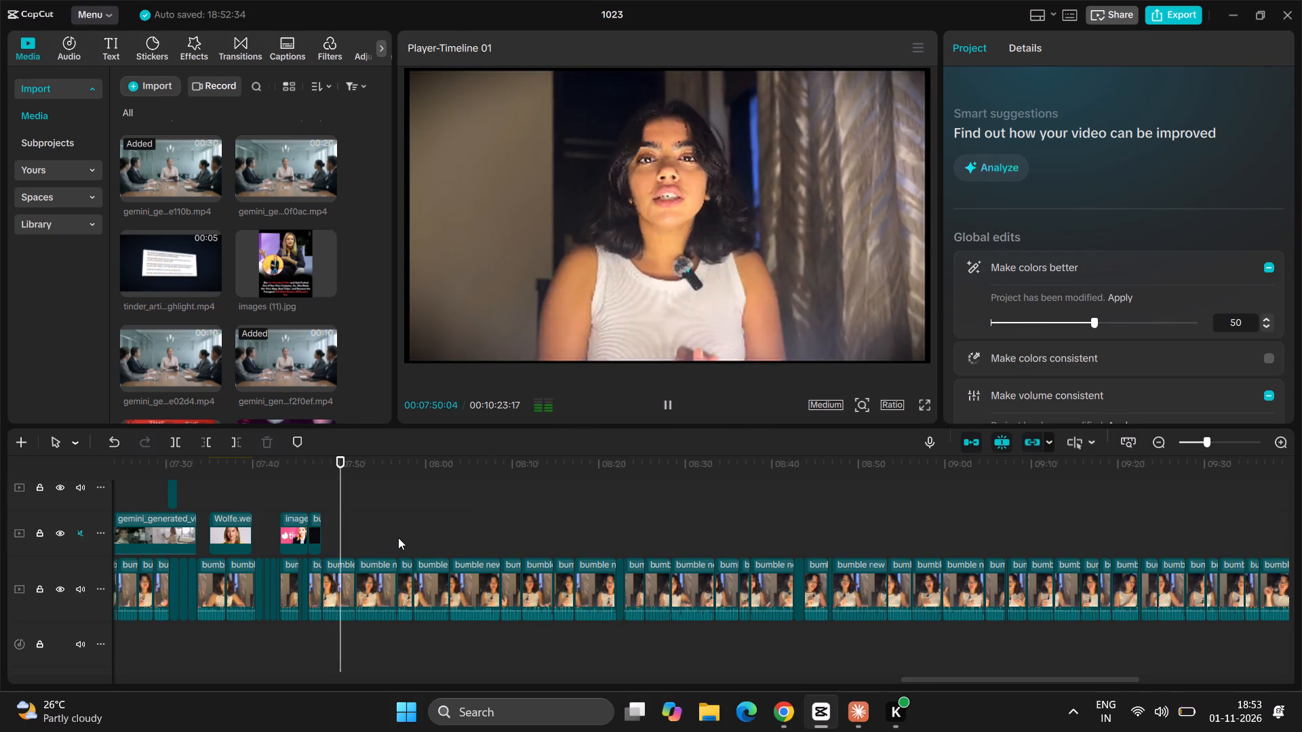
pyautogui.keyDown('ctrl'); pyautogui.scroll(6, 399, 538); pyautogui.keyUp('ctrl')
pyautogui.scroll(-1, 399, 538)
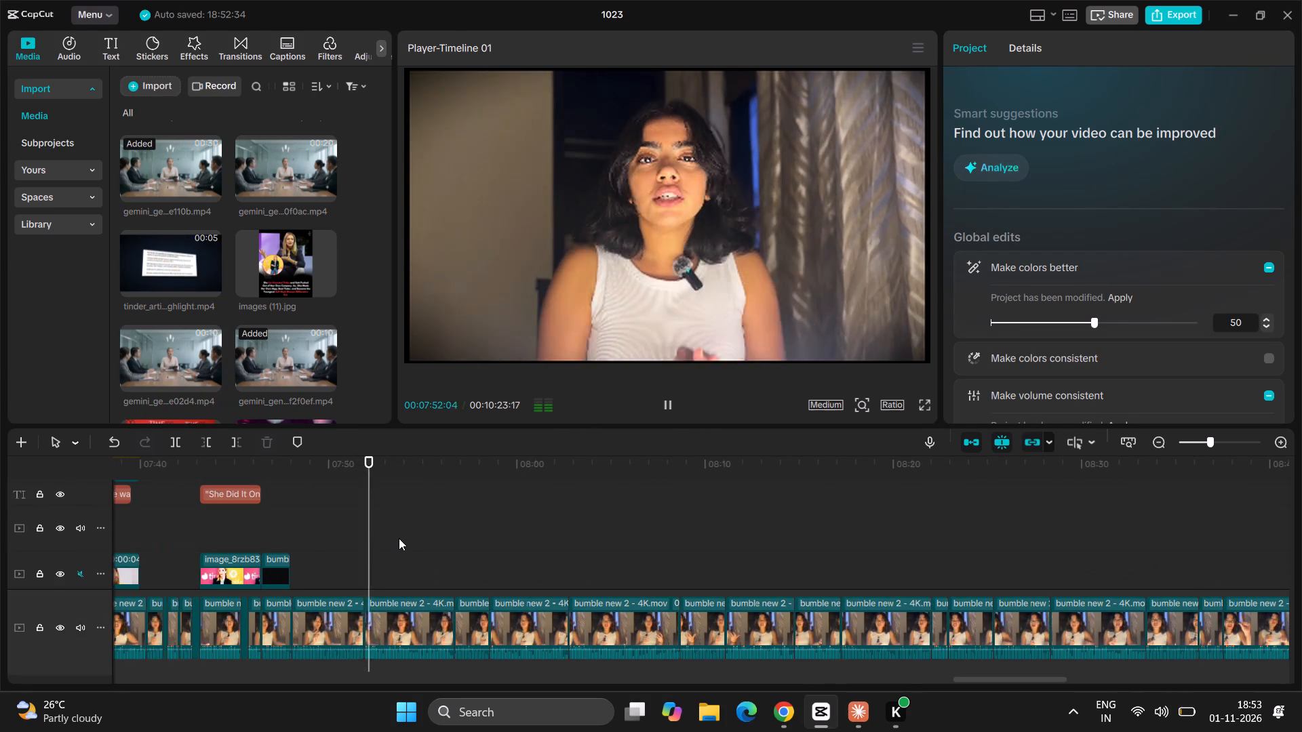
pyautogui.scroll(-2, 399, 538)
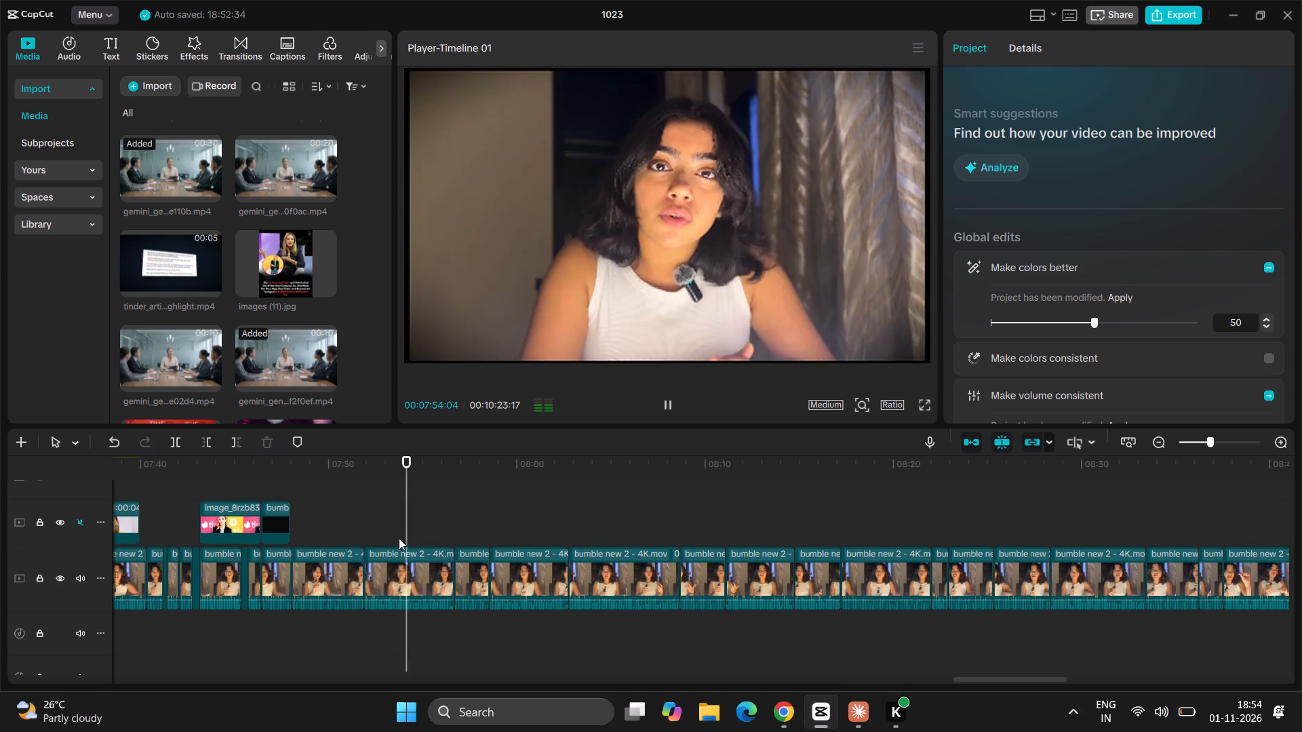
pyautogui.scroll(-1, 399, 538)
pyautogui.hscroll(1, 399, 538)
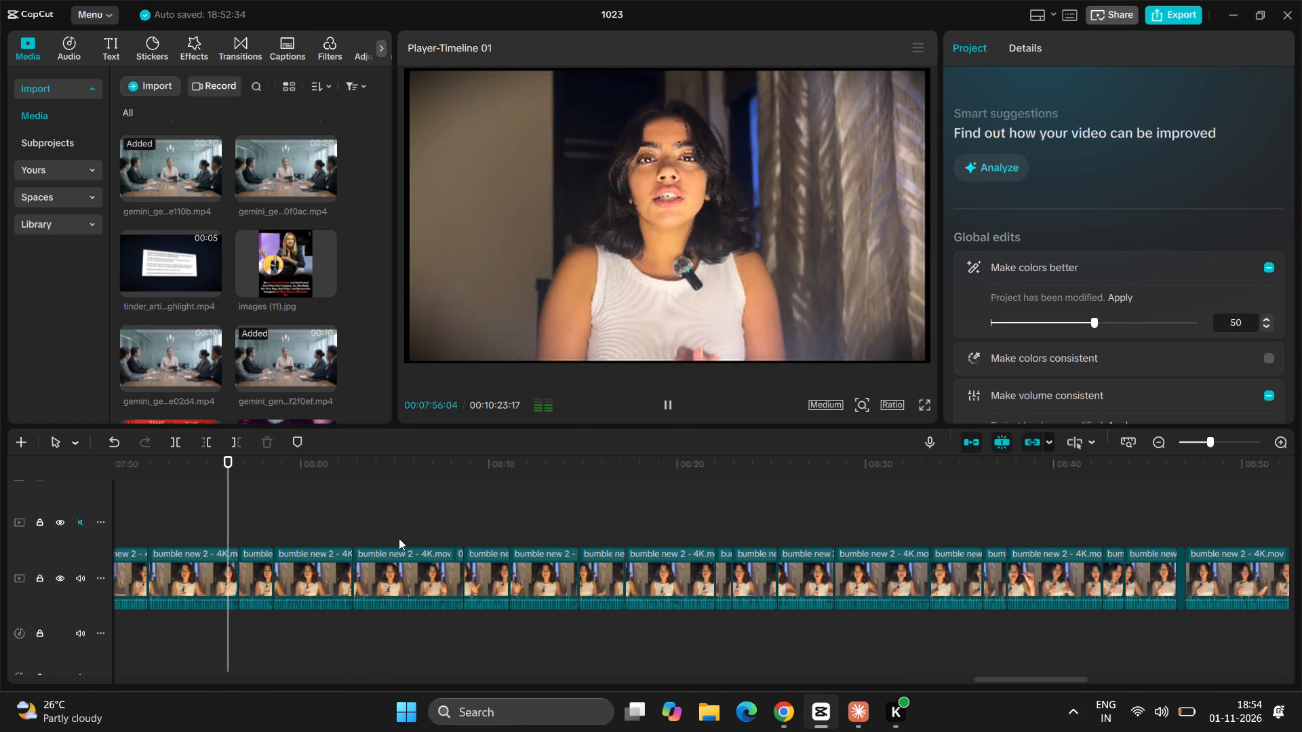
pyautogui.hscroll(2, 399, 538)
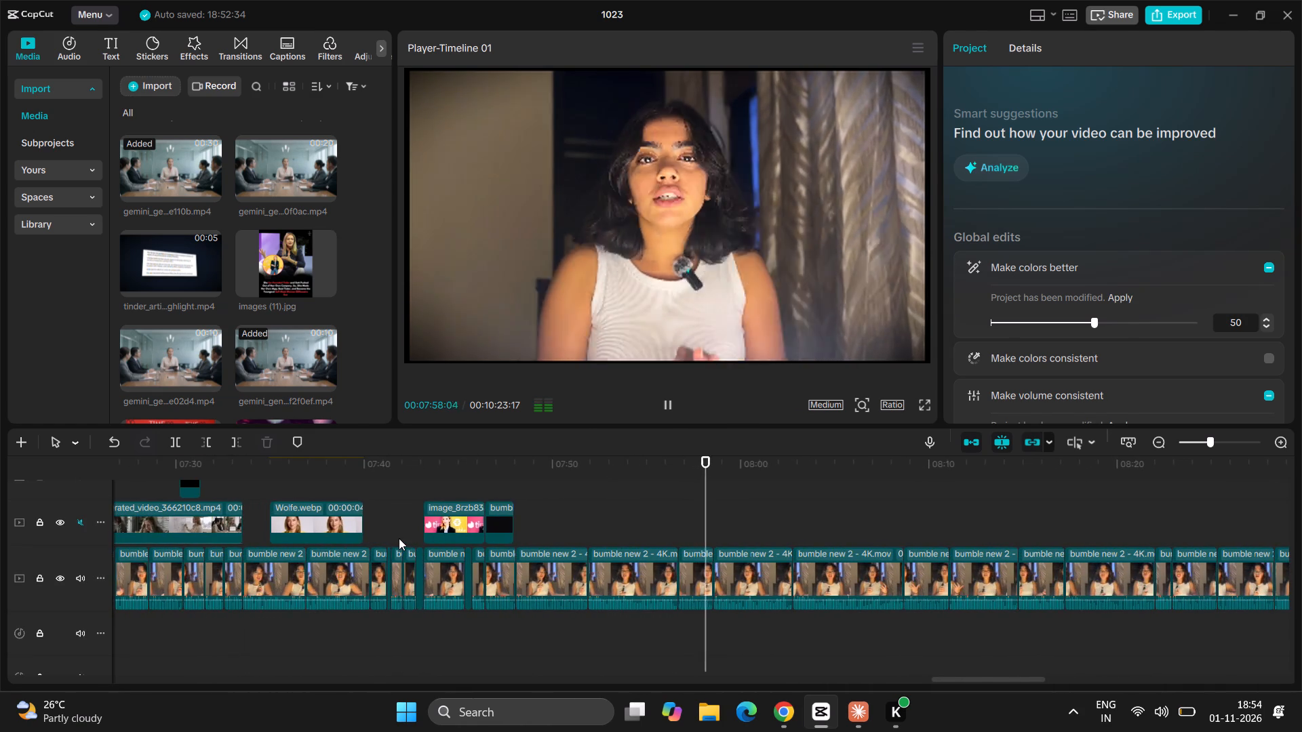
pyautogui.hscroll(1, 399, 538)
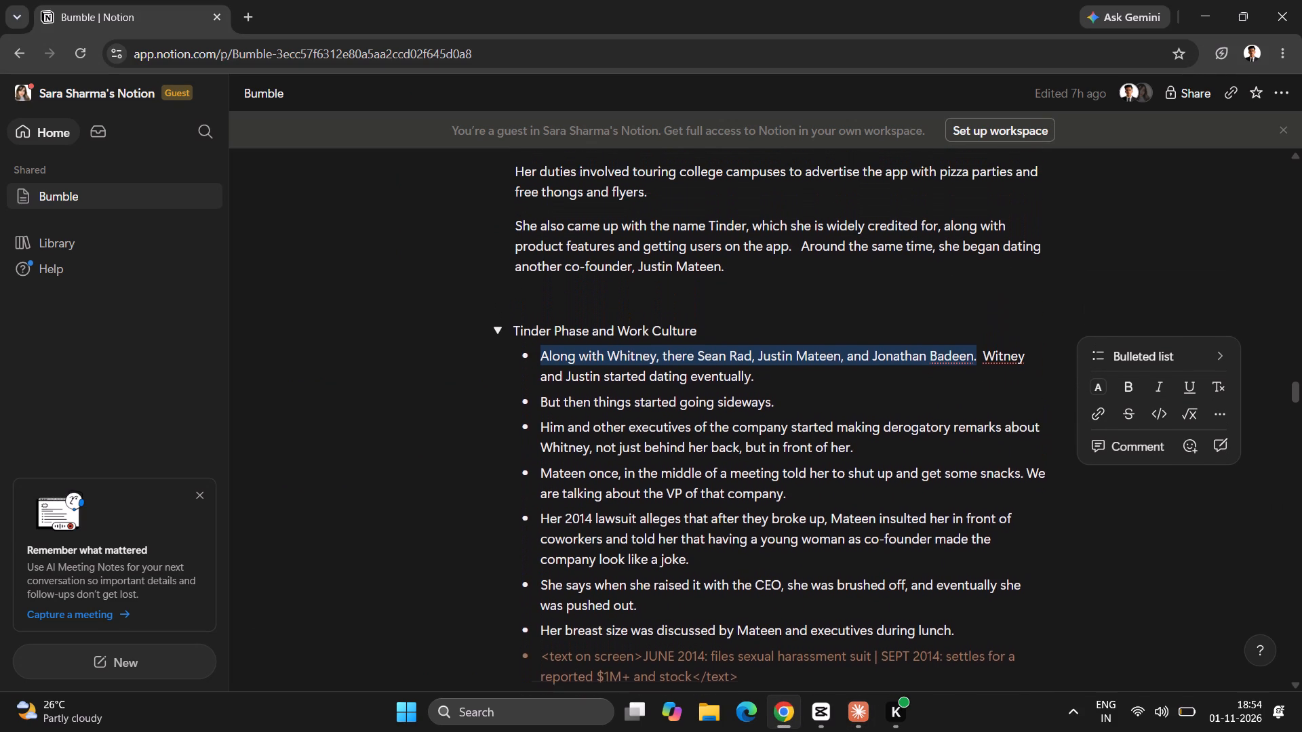
pyautogui.scroll(6, 656, 455)
pyautogui.scroll(-2, 656, 455)
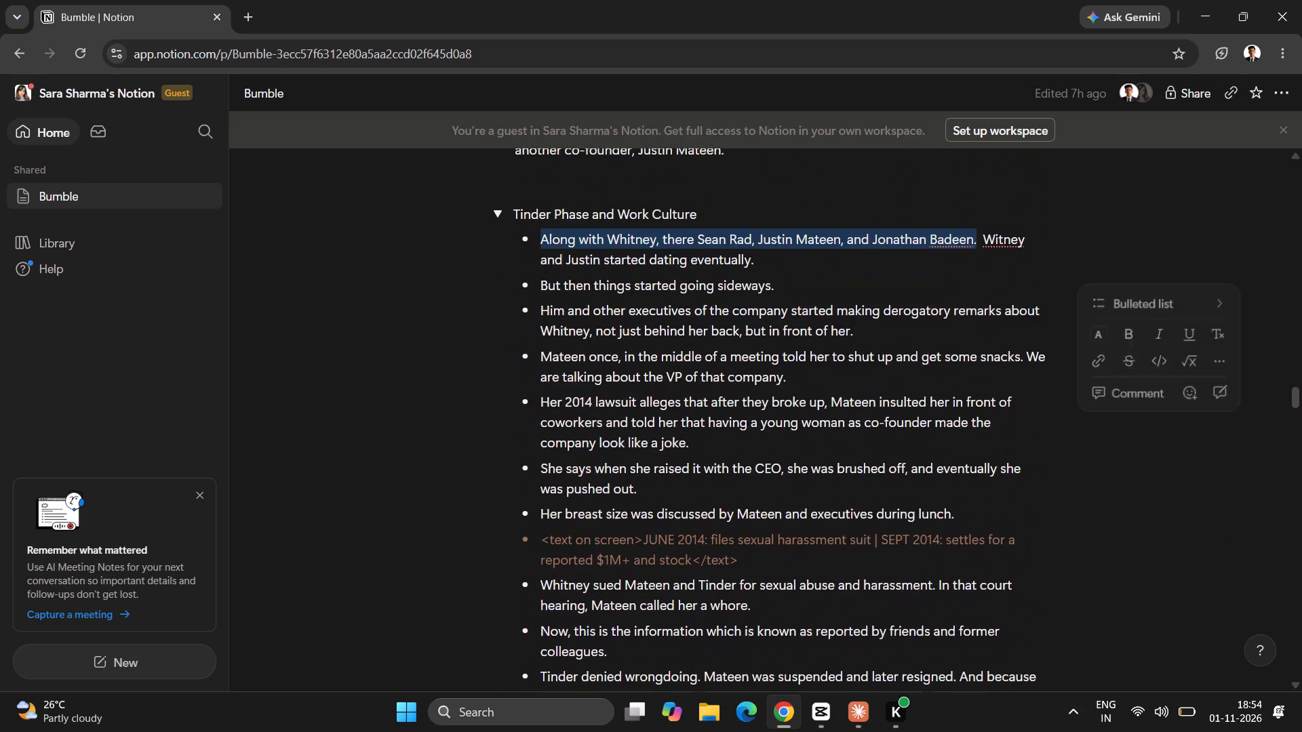
pyautogui.scroll(-4, 656, 455)
pyautogui.scroll(1, 656, 455)
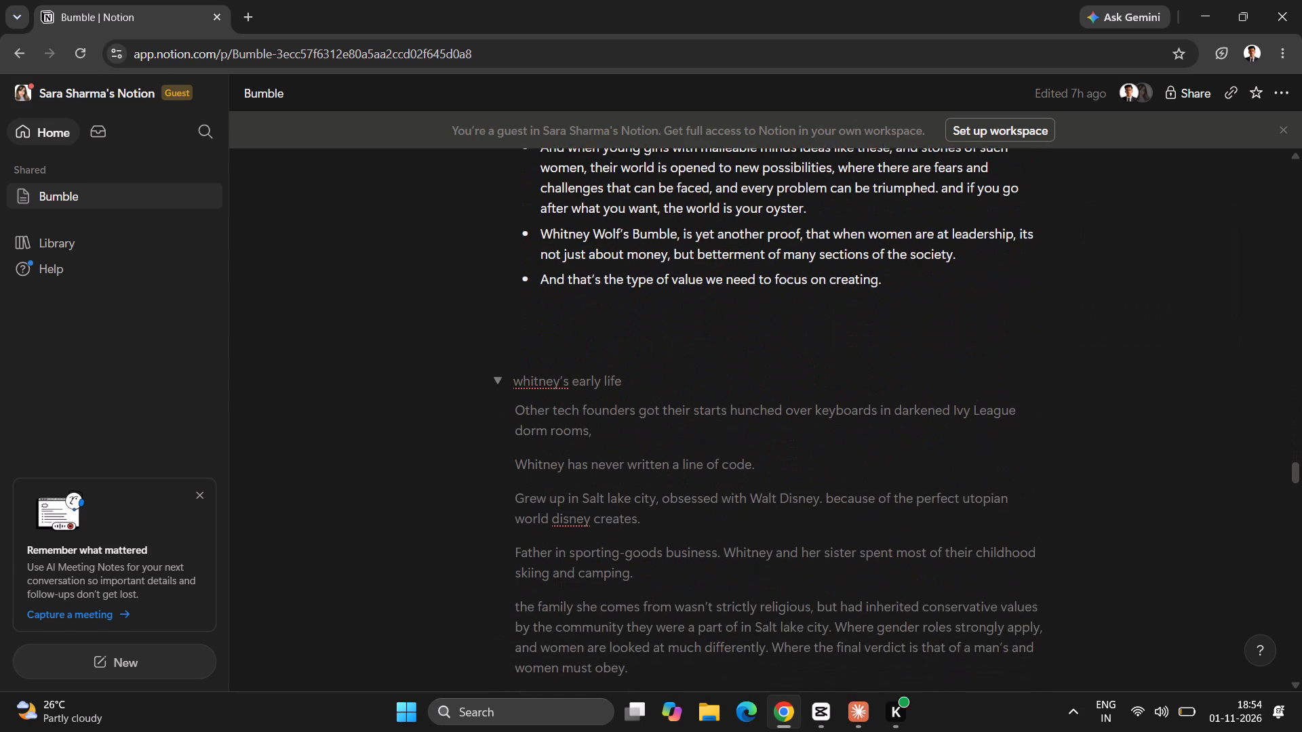
# Read the script's "Why care about Whitney or Bumble" section and the points just before it about the app's changed direction.
pyautogui.scroll(2, 656, 455)
pyautogui.hscroll(1, 656, 455)
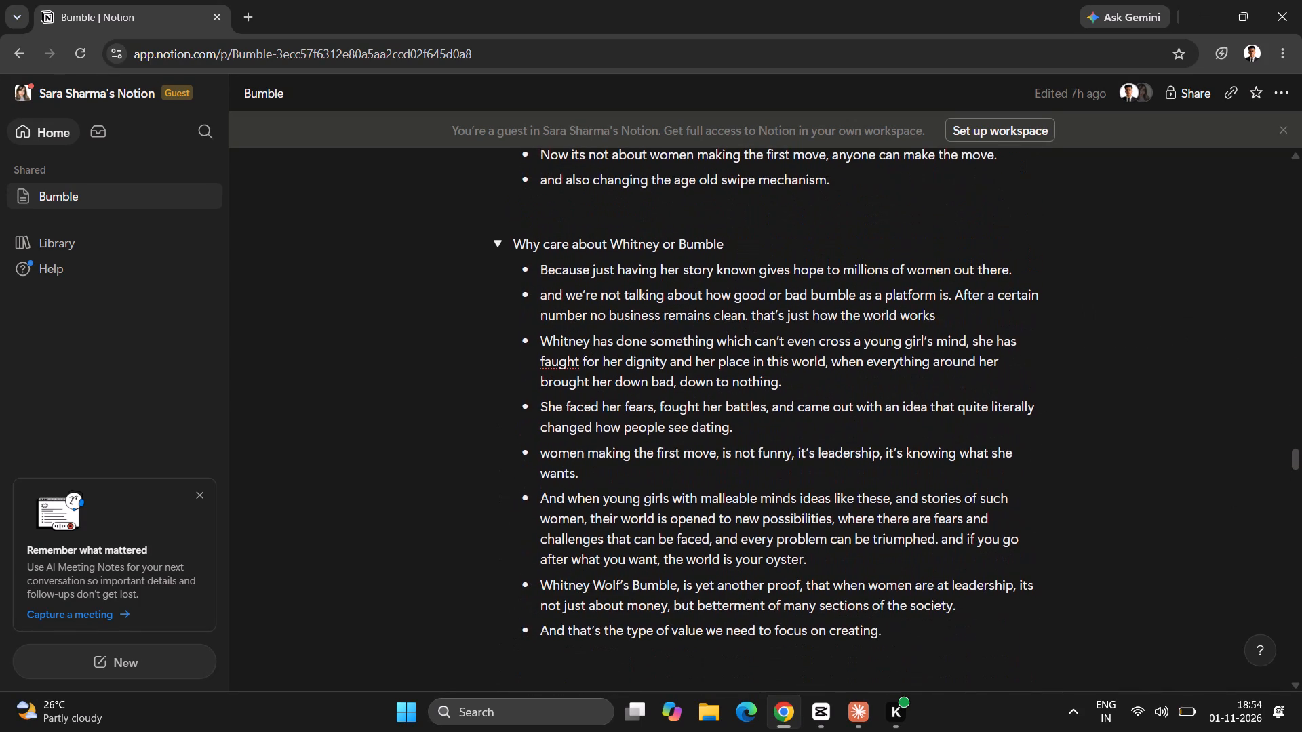
pyautogui.hscroll(1, 656, 455)
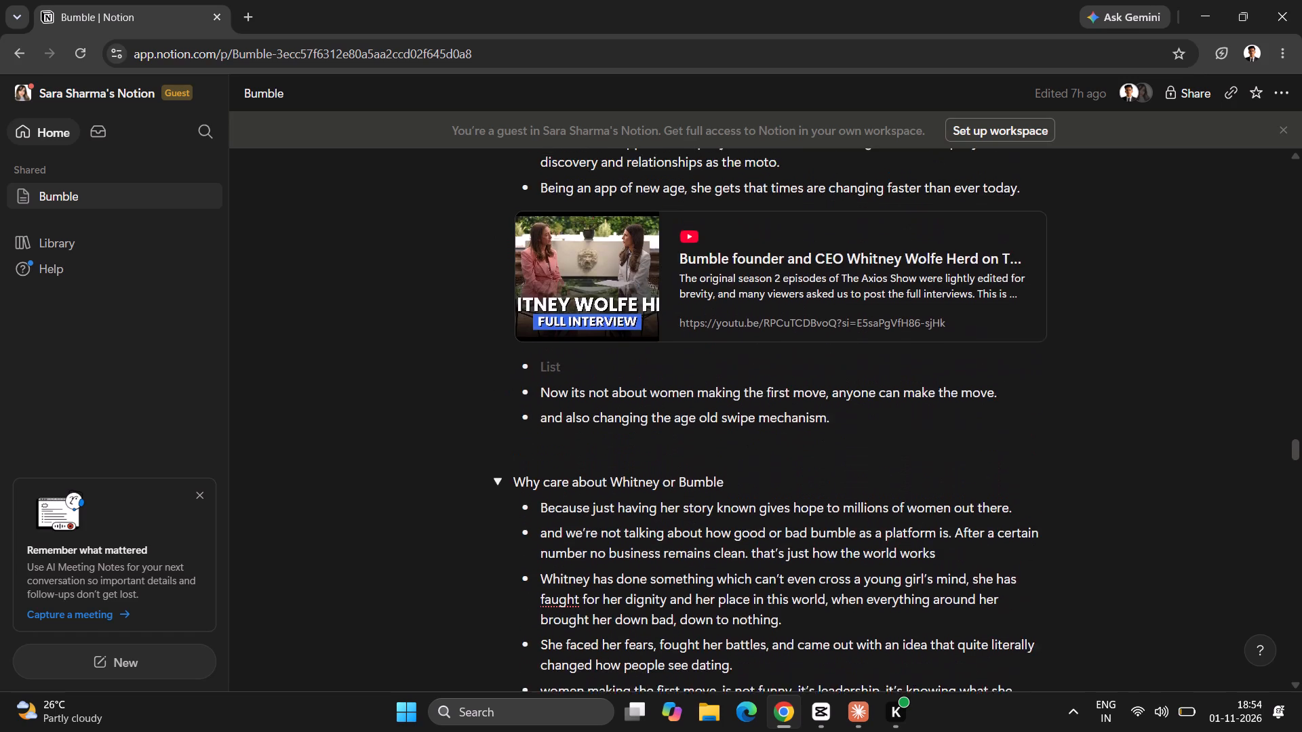
pyautogui.hscroll(1, 656, 455)
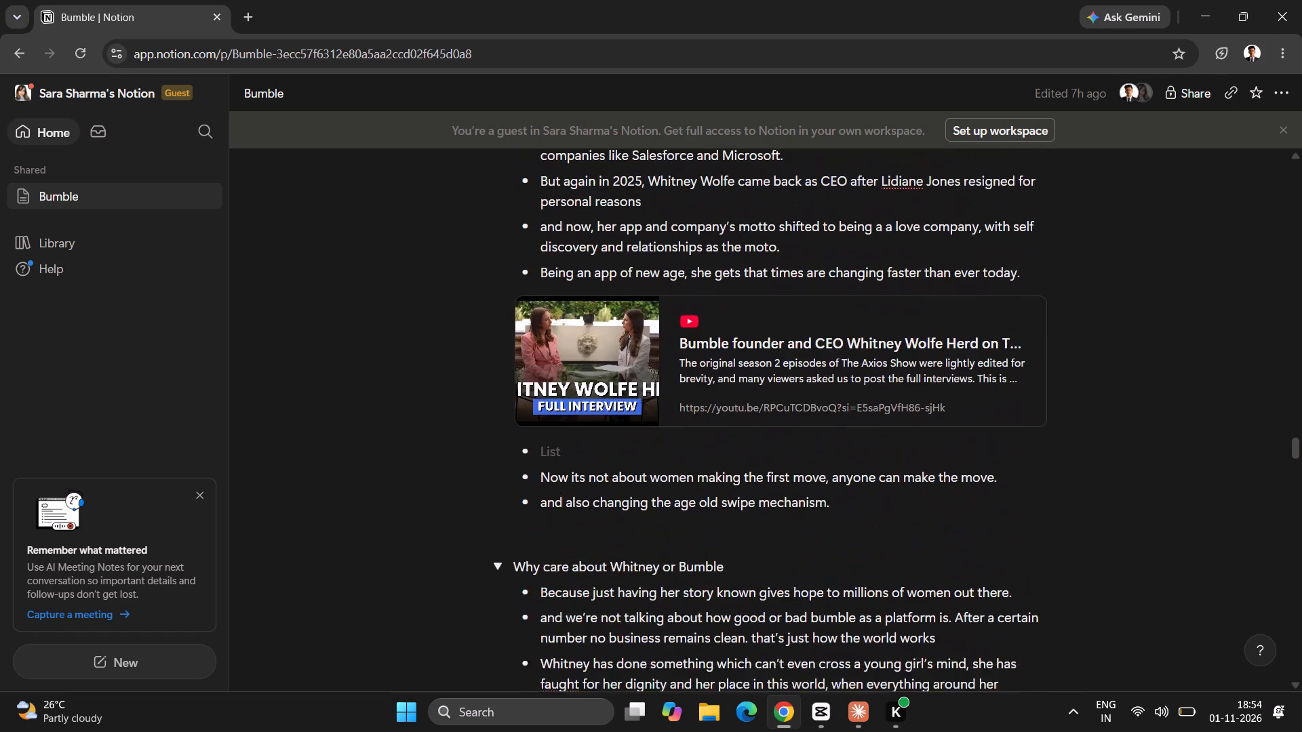
pyautogui.hscroll(3, 656, 455)
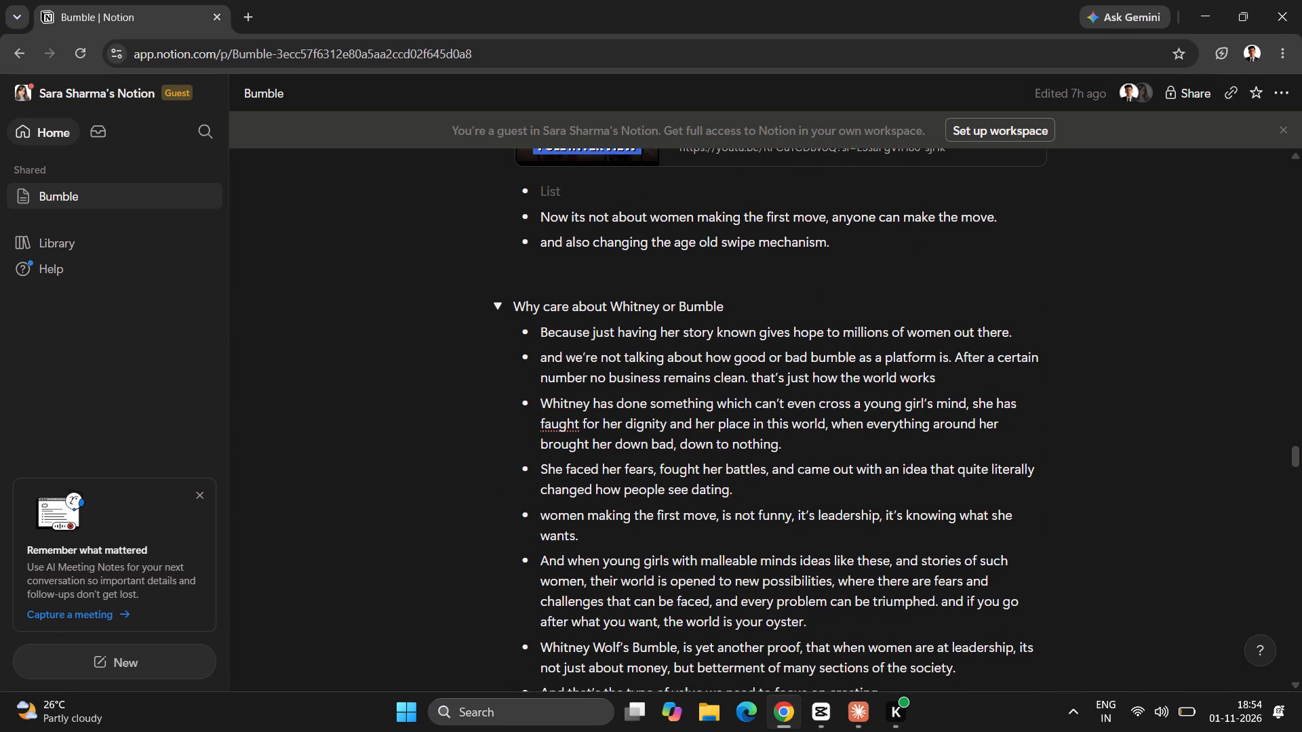
pyautogui.hscroll(4, 656, 455)
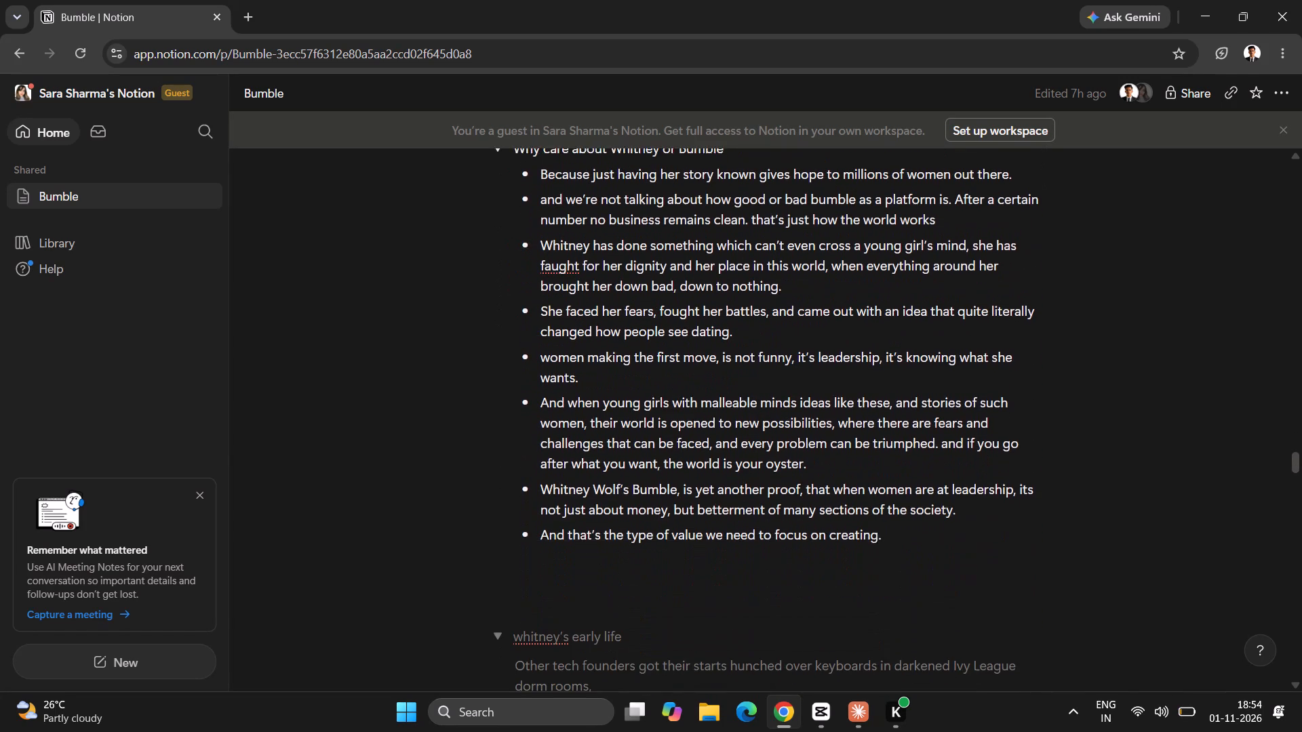
pyautogui.hscroll(1, 656, 455)
pyautogui.scroll(1, 656, 455)
pyautogui.click(597, 278)
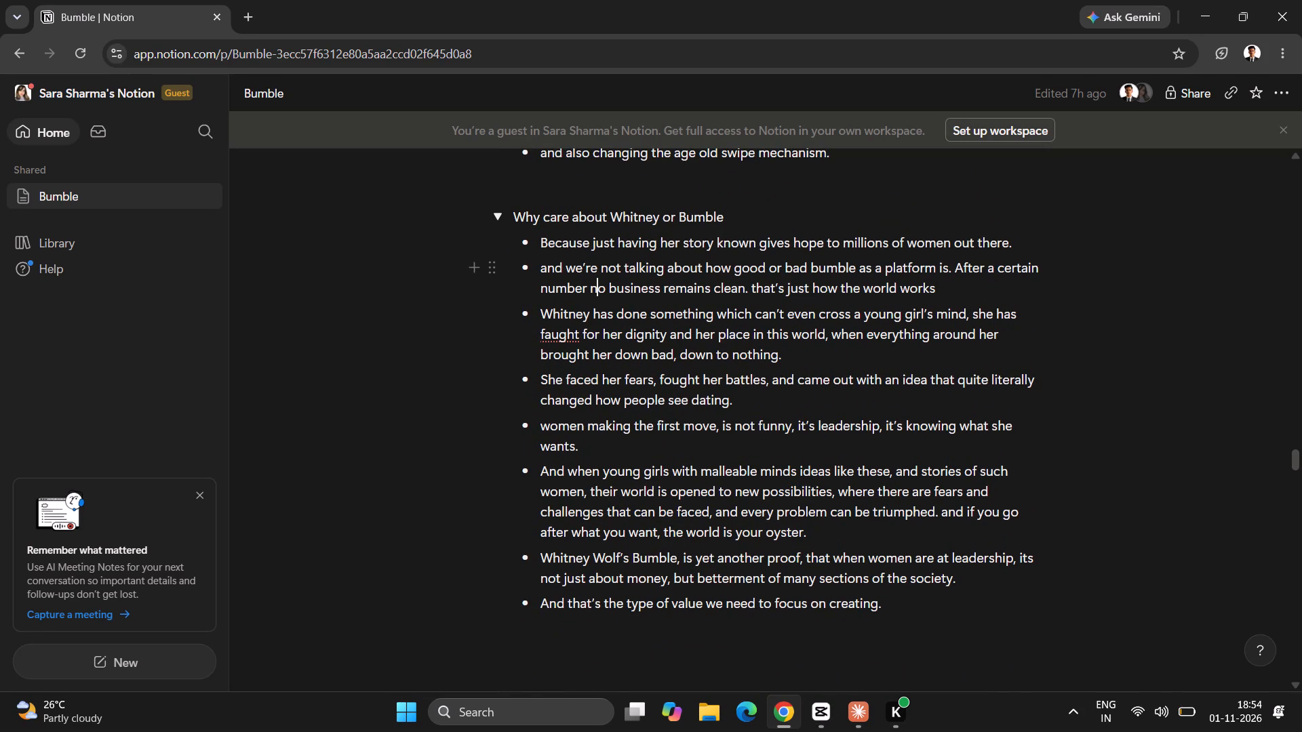
pyautogui.scroll(1, 597, 278)
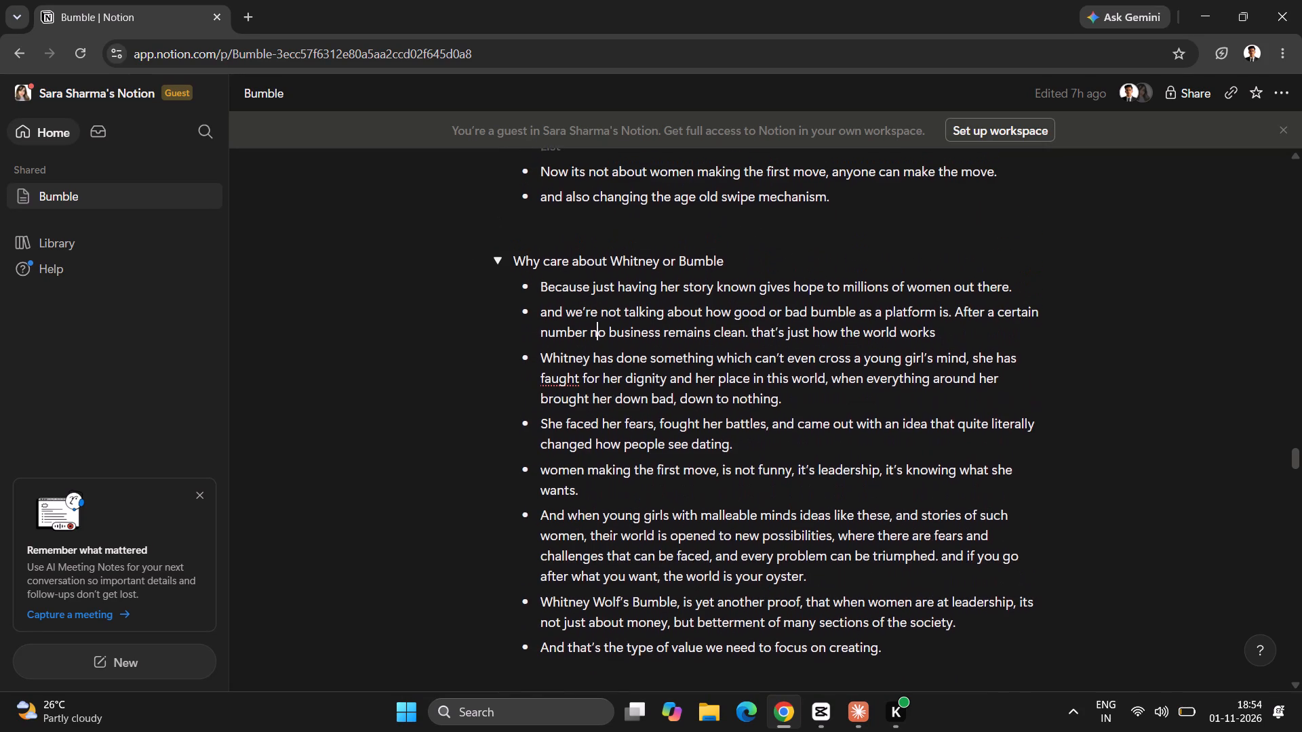
pyautogui.scroll(2, 597, 278)
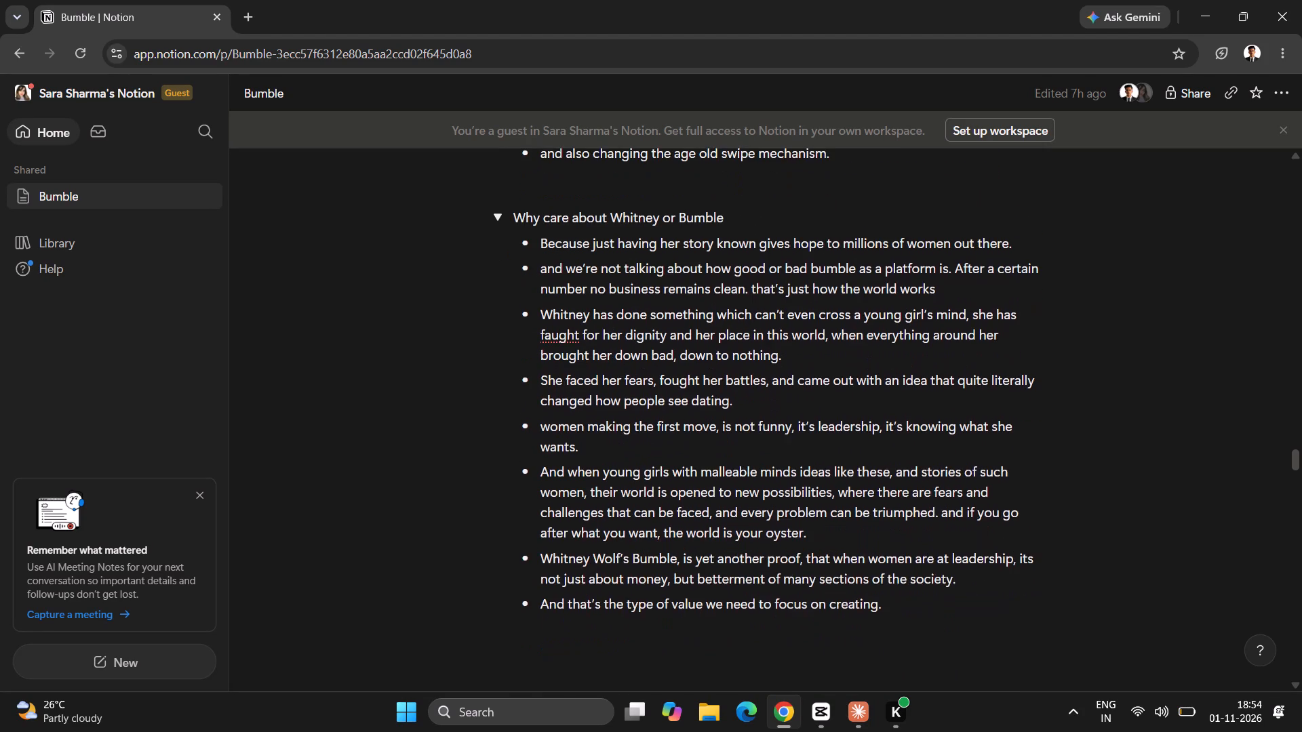
pyautogui.scroll(1, 597, 278)
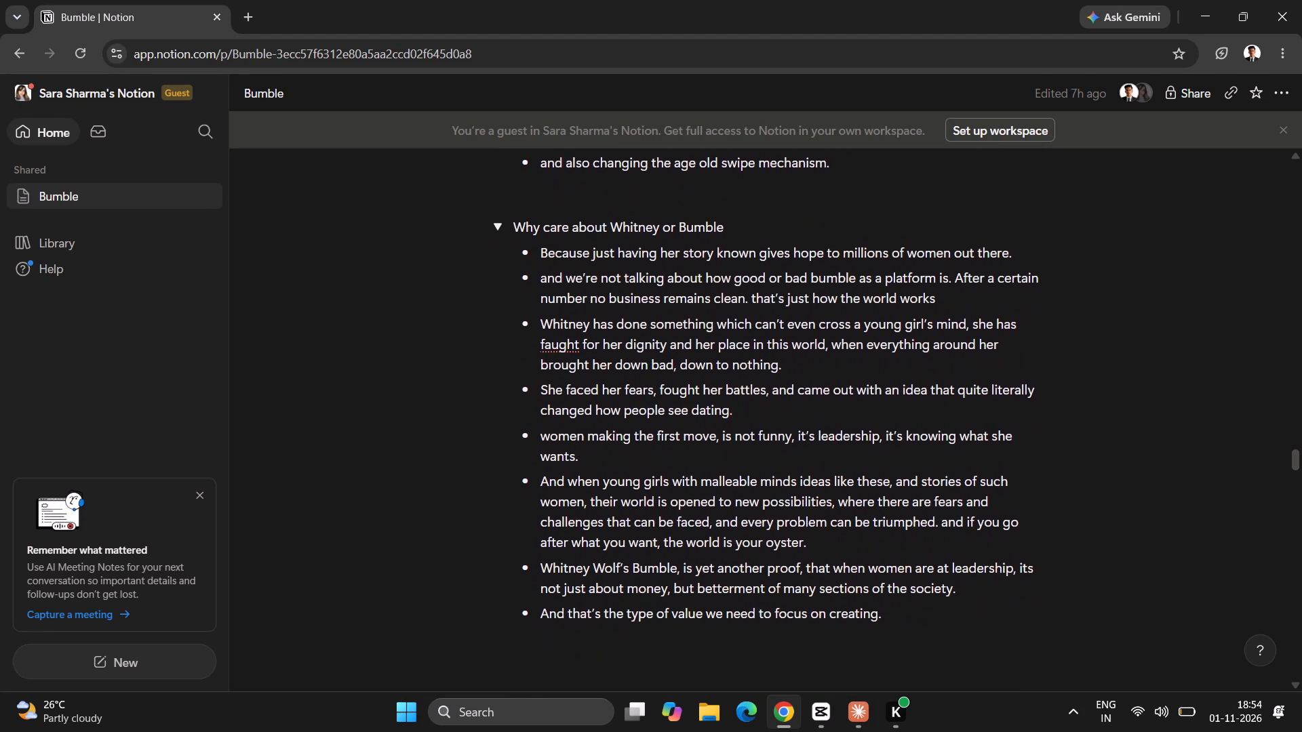
pyautogui.scroll(1, 597, 278)
pyautogui.scroll(-1, 597, 278)
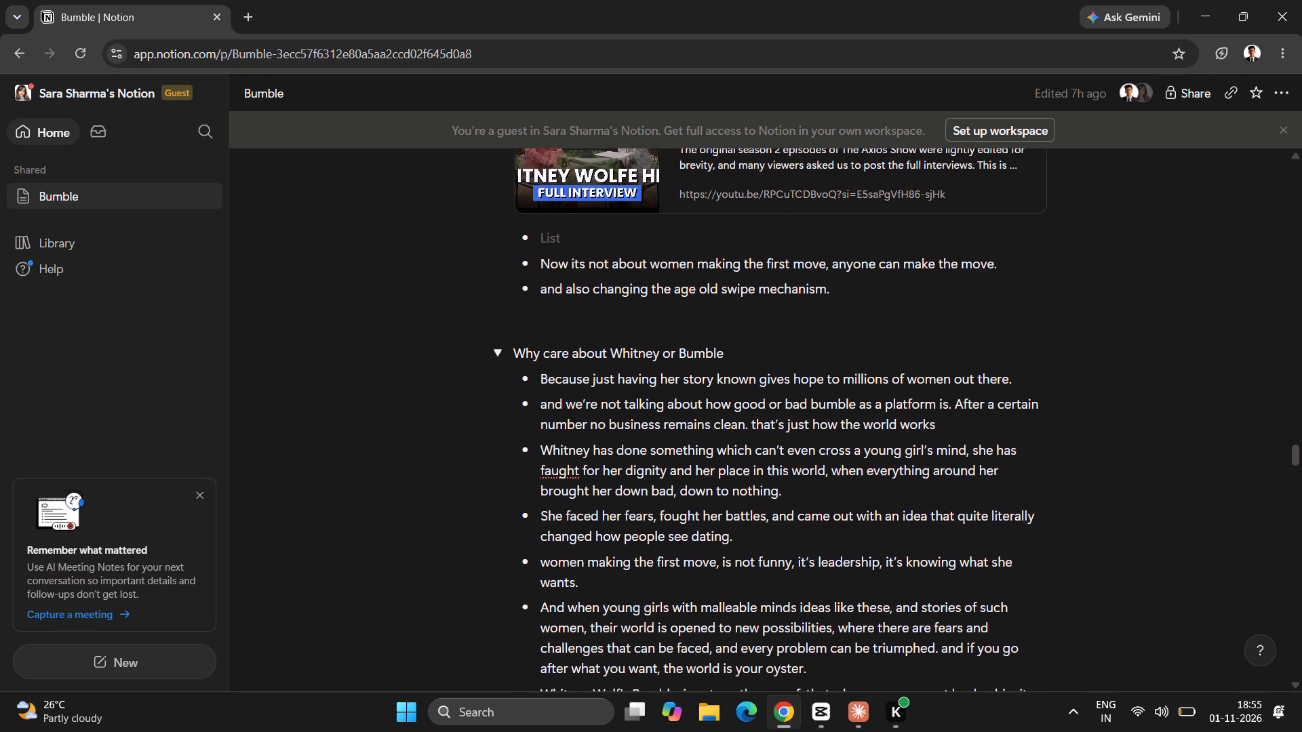
pyautogui.scroll(-1, 597, 278)
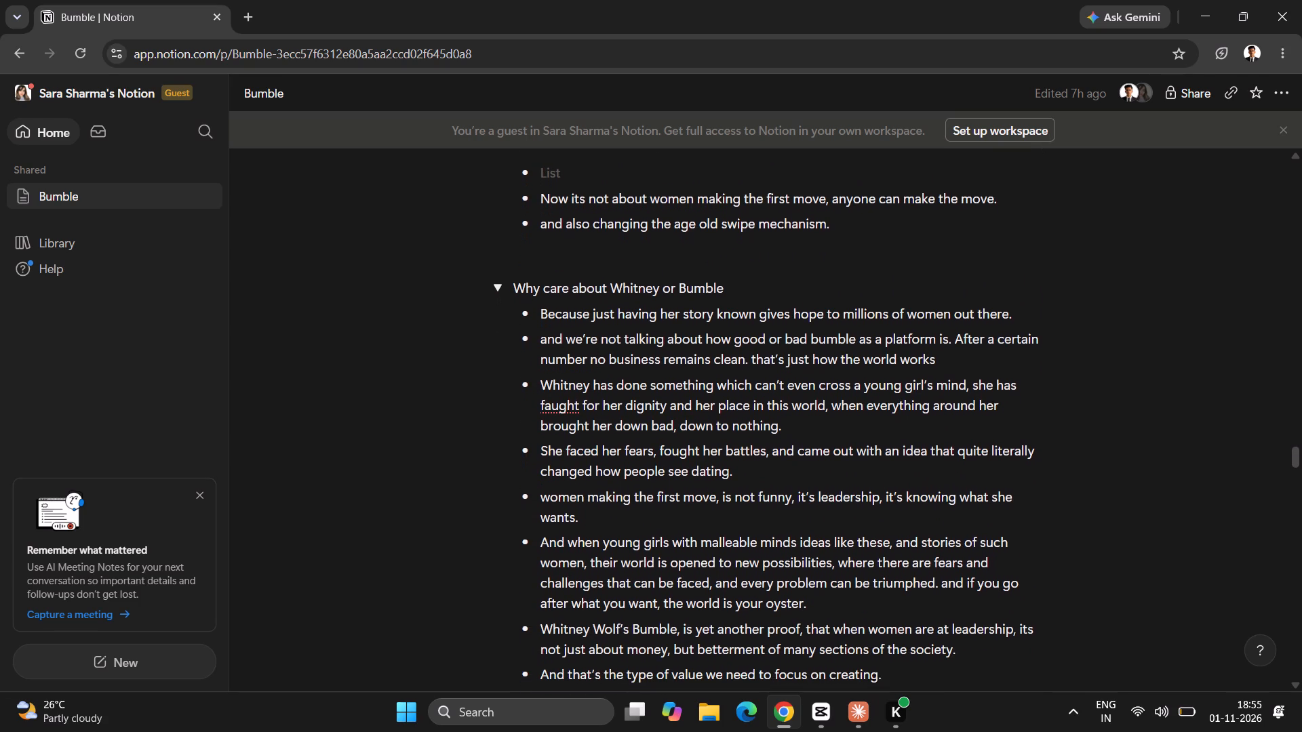
pyautogui.scroll(-1, 597, 278)
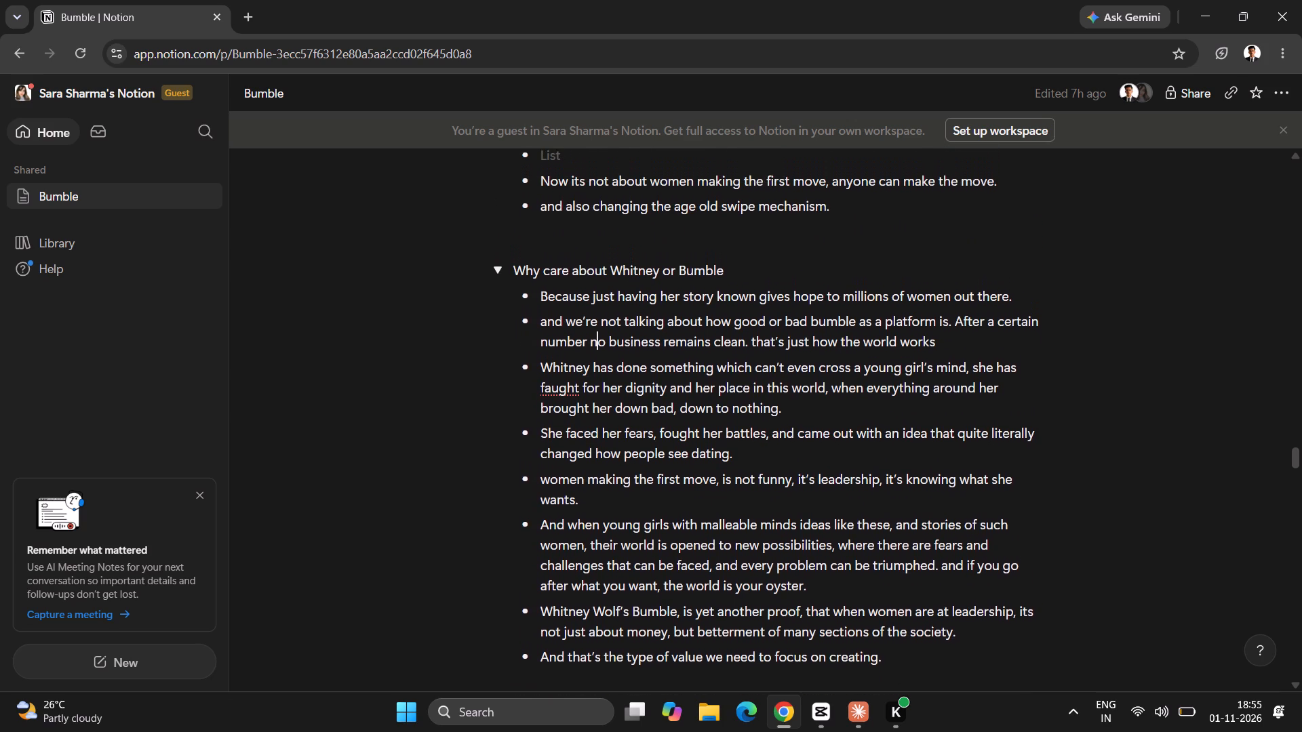
# Reread the script's "Why care about Whitney or Bumble" section and the changed-direction points just before it.
pyautogui.scroll(2, 753, 472)
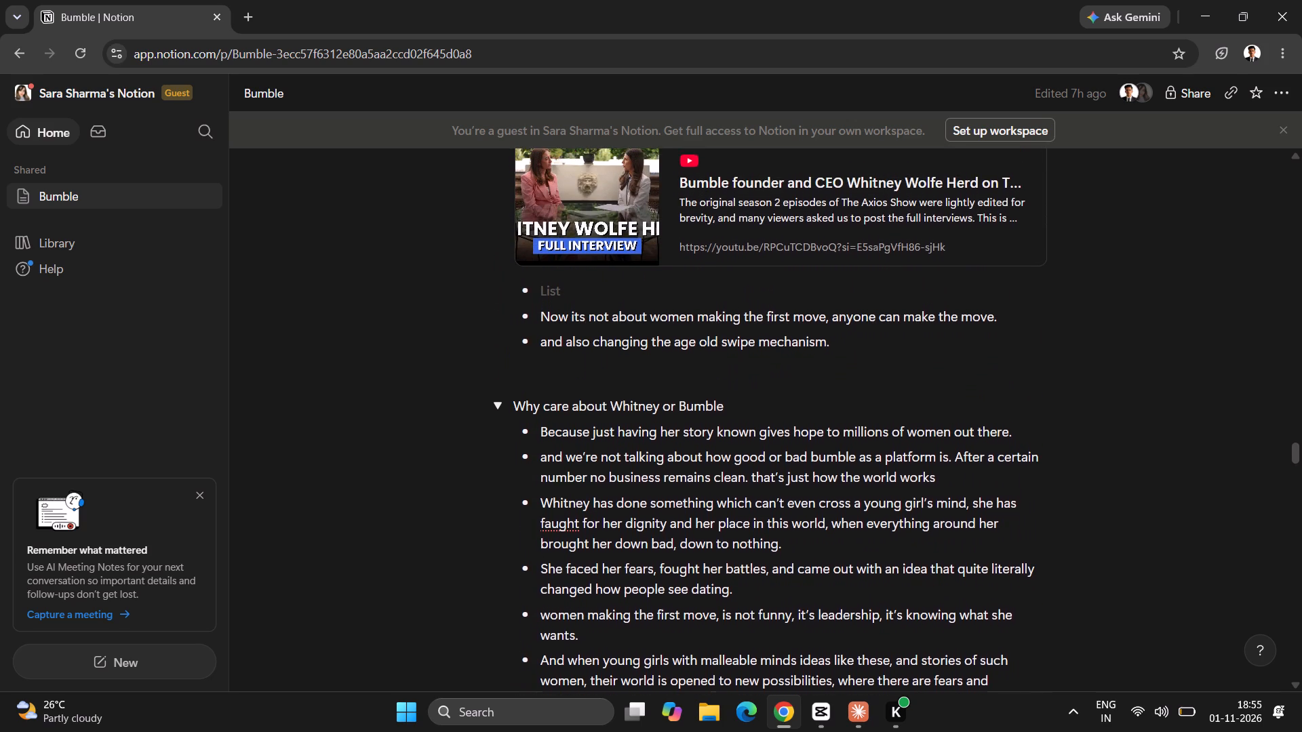
pyautogui.scroll(1, 753, 472)
pyautogui.scroll(-2, 753, 472)
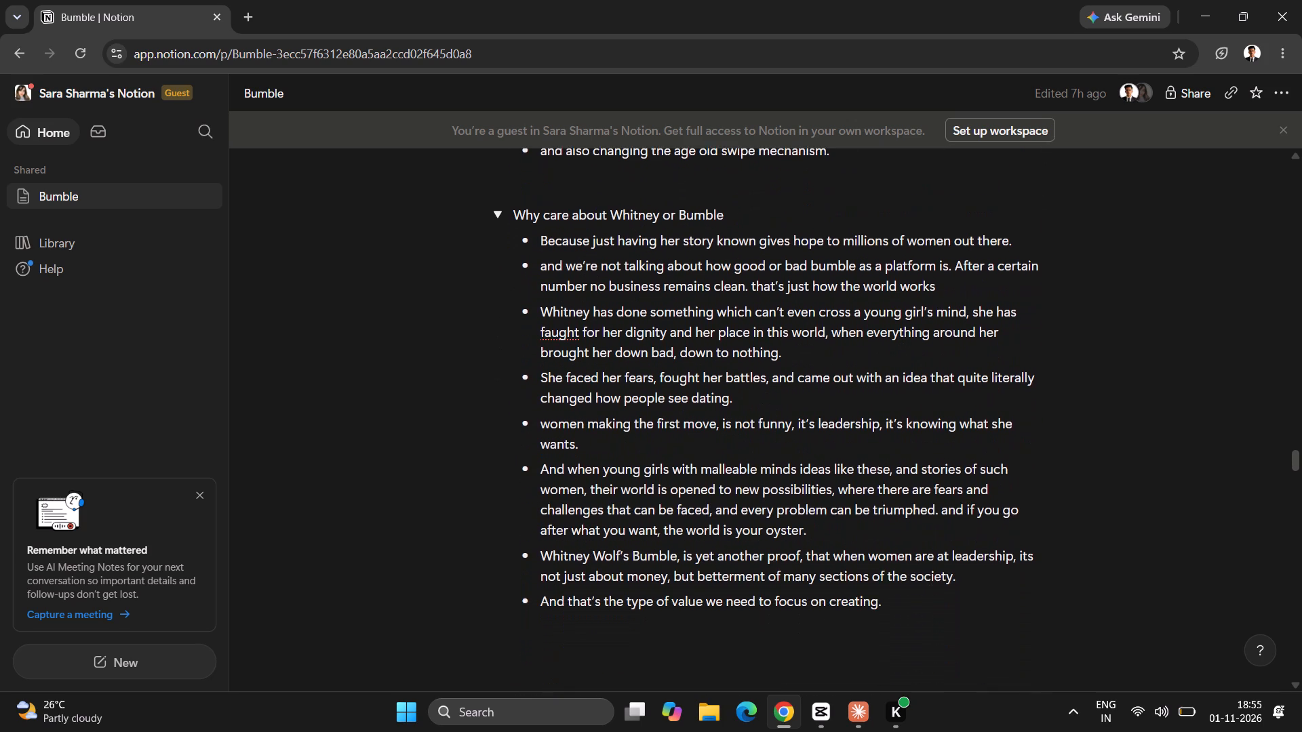
pyautogui.scroll(-2, 753, 472)
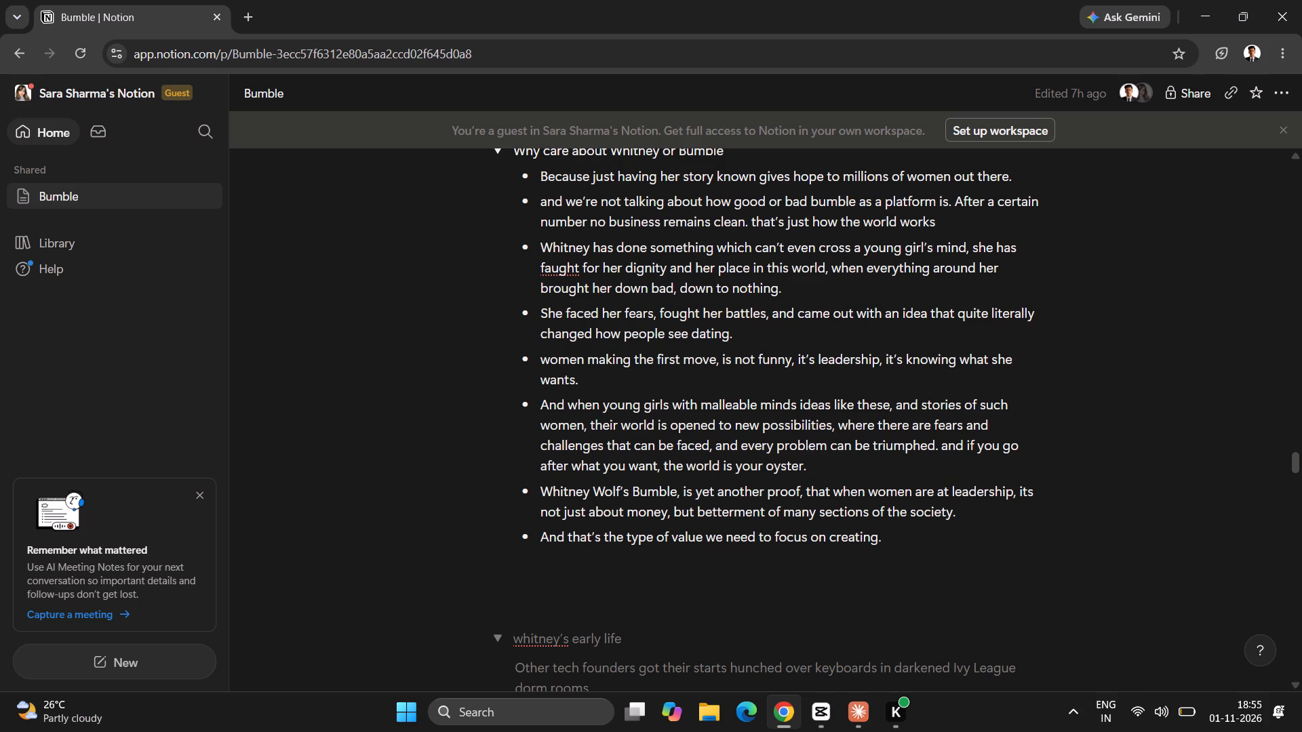
pyautogui.scroll(-1, 753, 472)
pyautogui.hscroll(1, 753, 472)
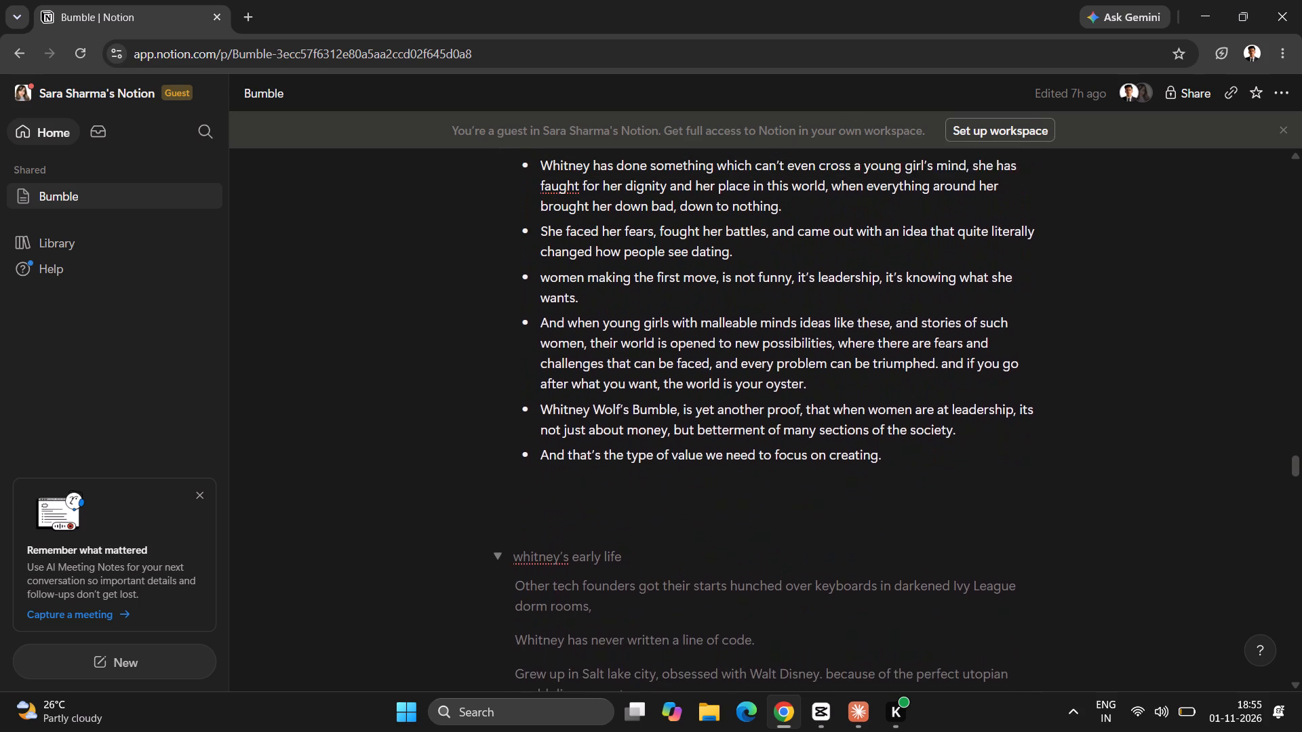
pyautogui.hscroll(1, 753, 472)
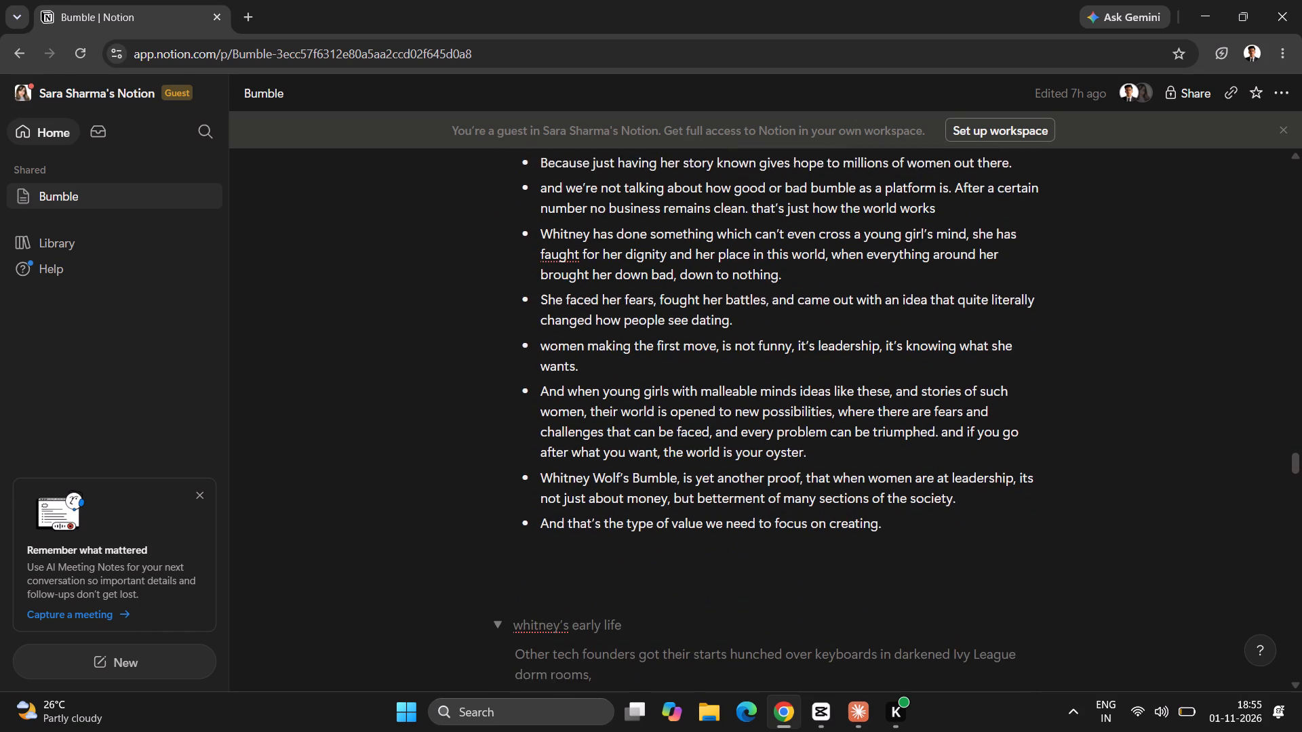
pyautogui.scroll(1, 753, 472)
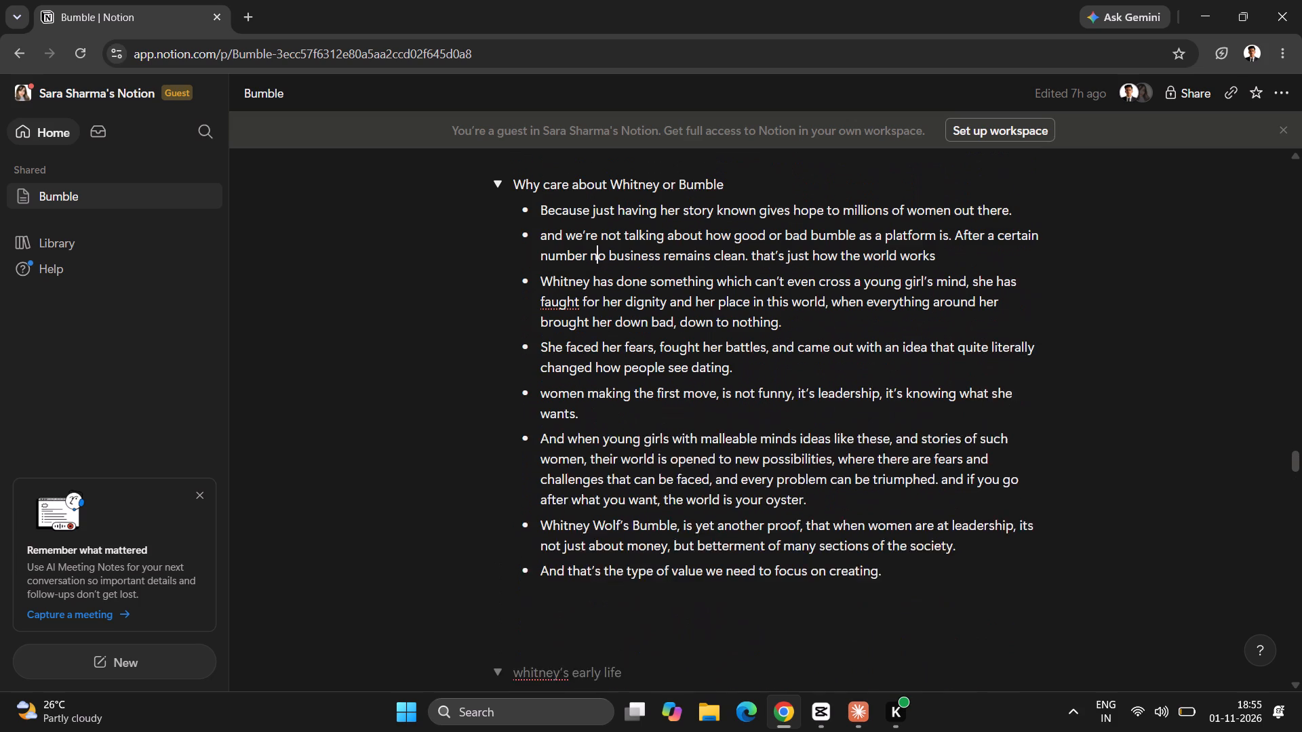
pyautogui.scroll(1, 753, 472)
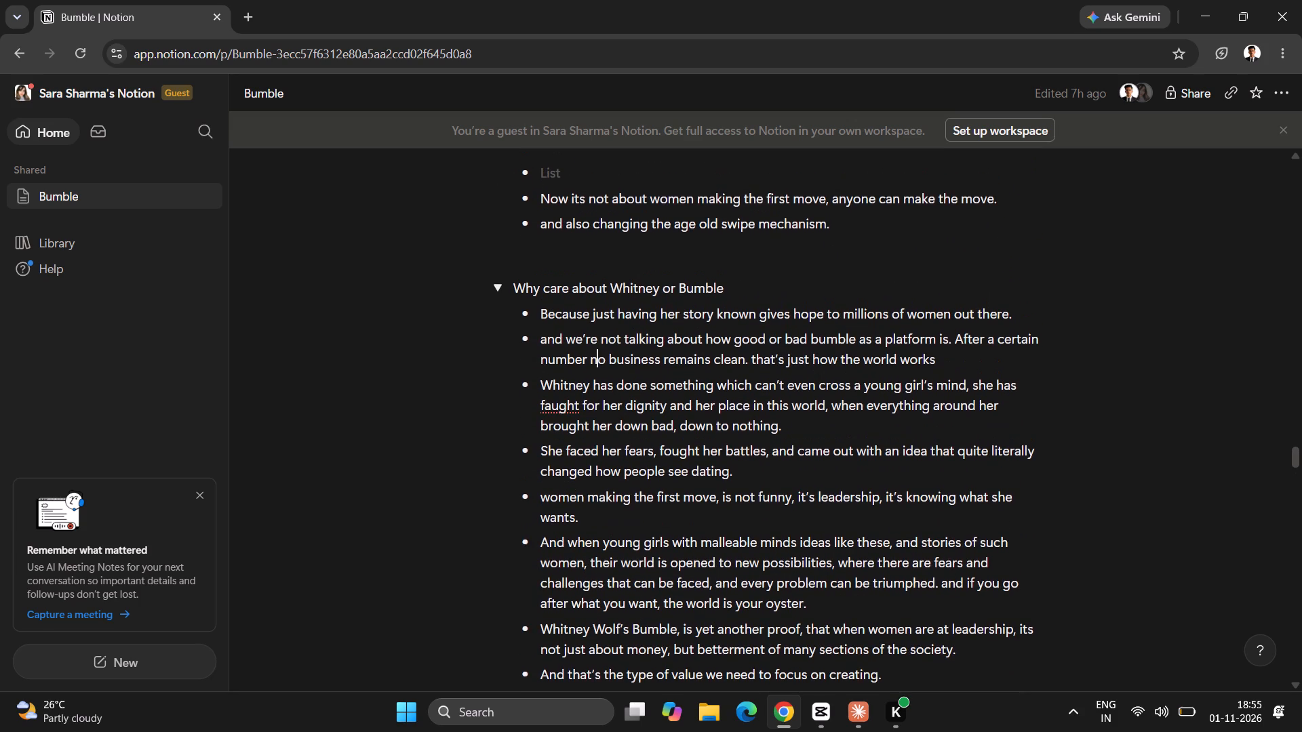
pyautogui.scroll(1, 753, 472)
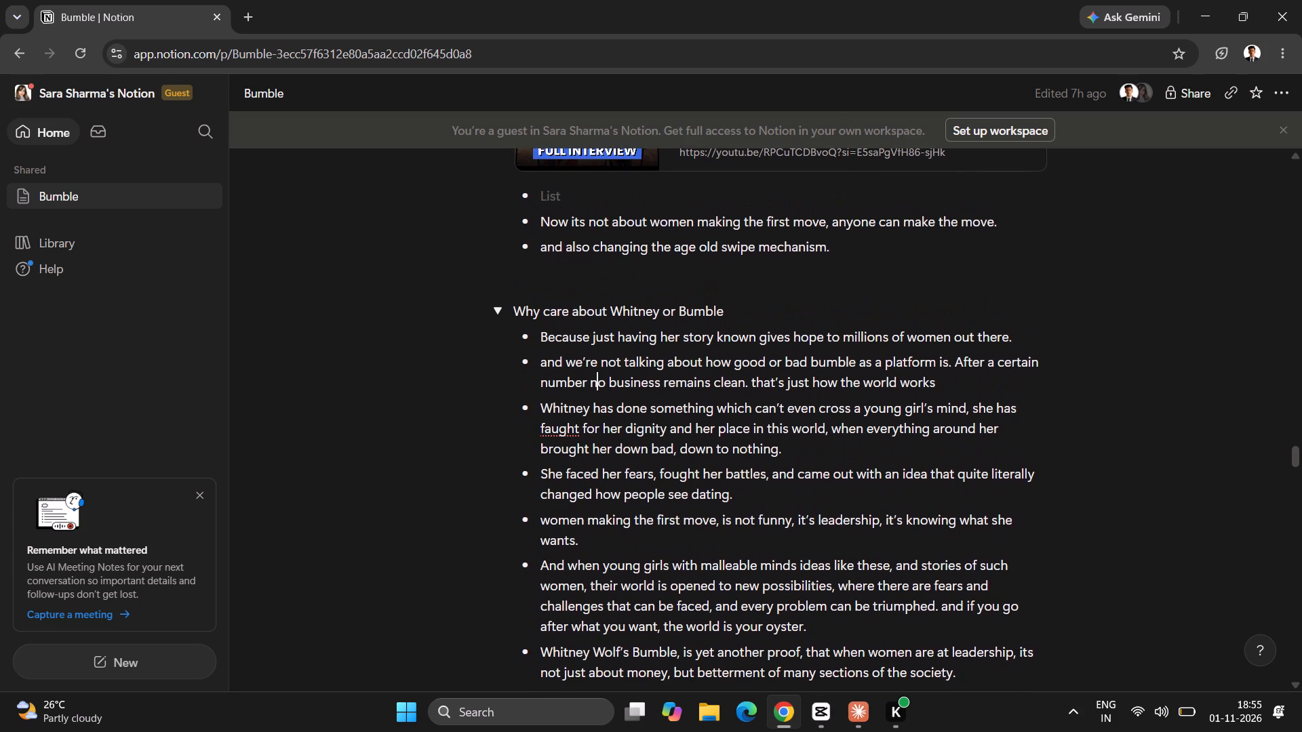
pyautogui.scroll(1, 753, 472)
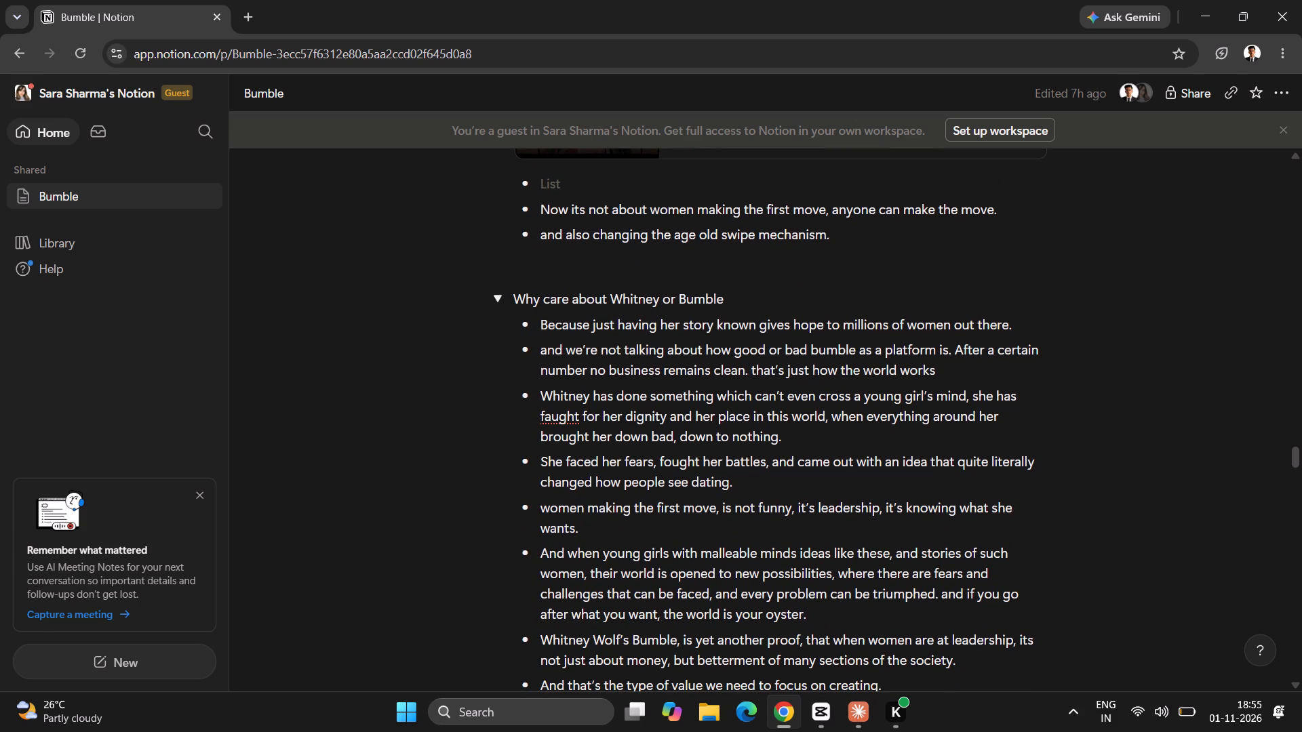
# Skim the notes on Whitney's early life, and return to the script's "Commencement of Bumble" section.
pyautogui.scroll(-6, 749, 502)
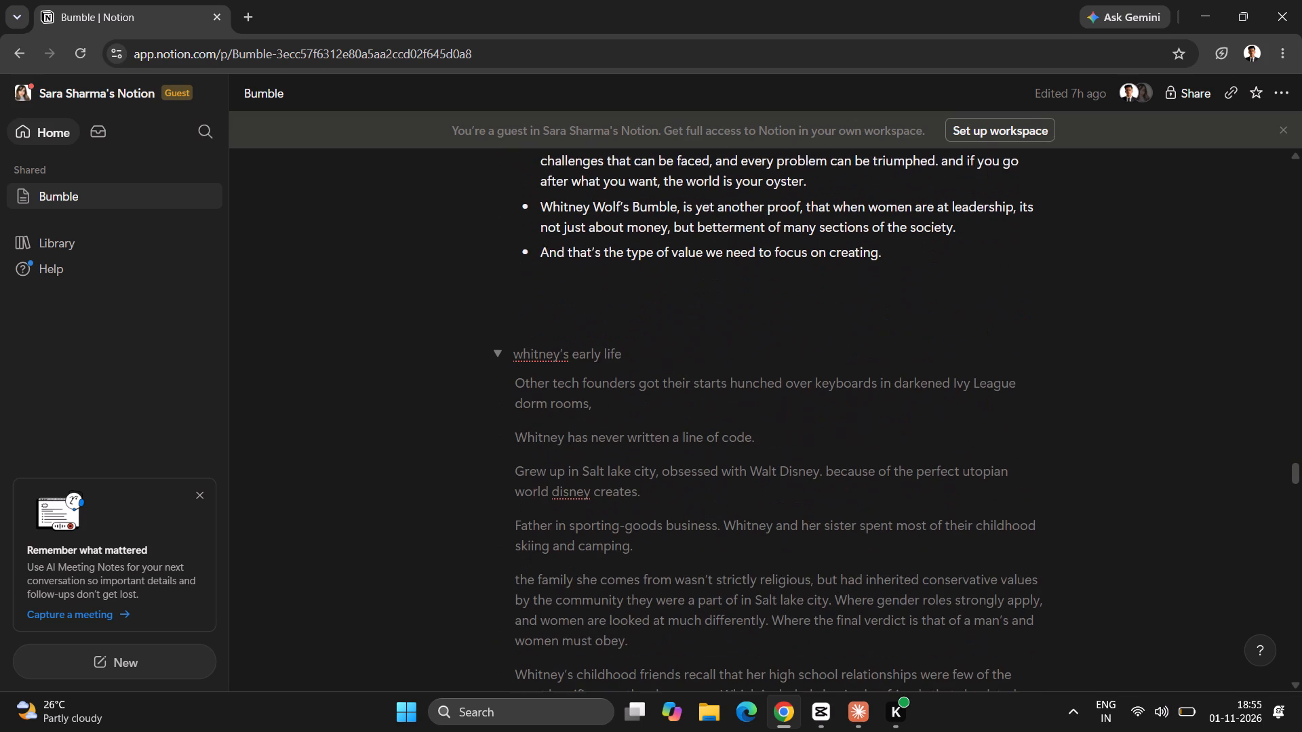
pyautogui.scroll(-2, 749, 502)
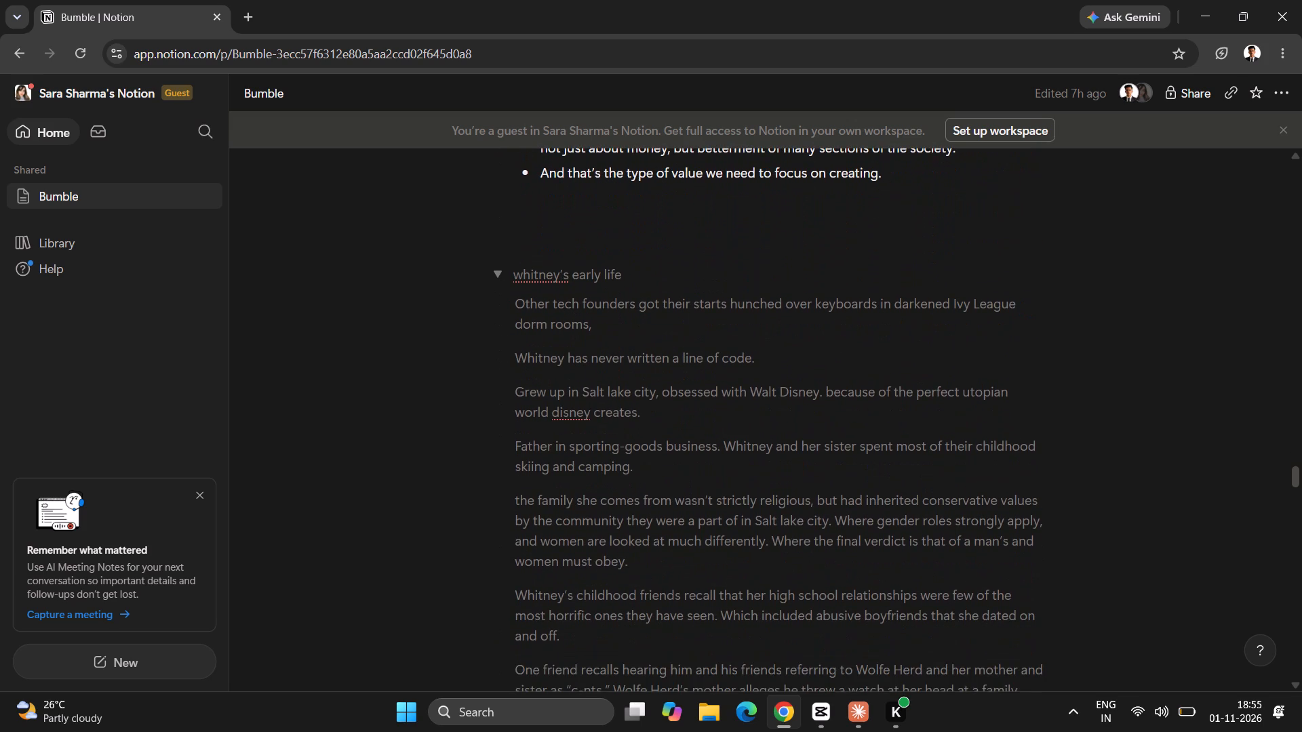
pyautogui.scroll(-4, 749, 502)
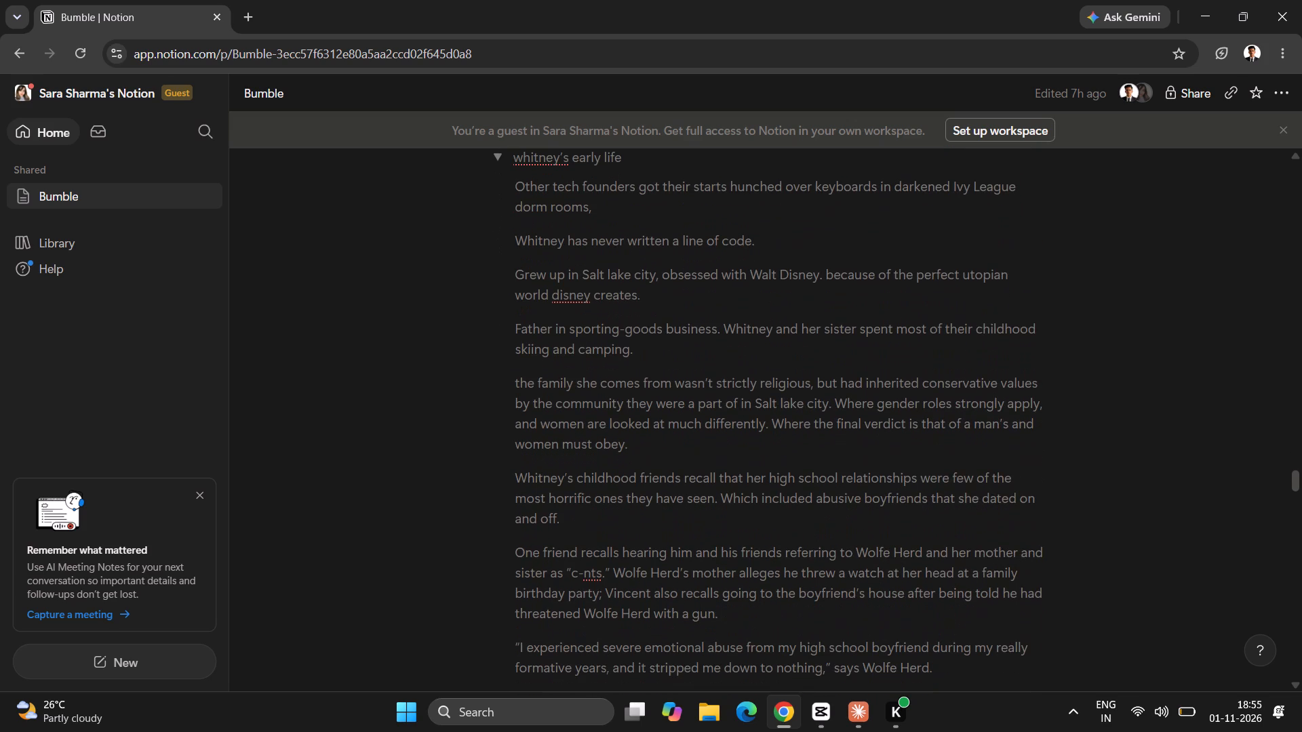
pyautogui.scroll(-3, 749, 502)
pyautogui.scroll(11, 749, 502)
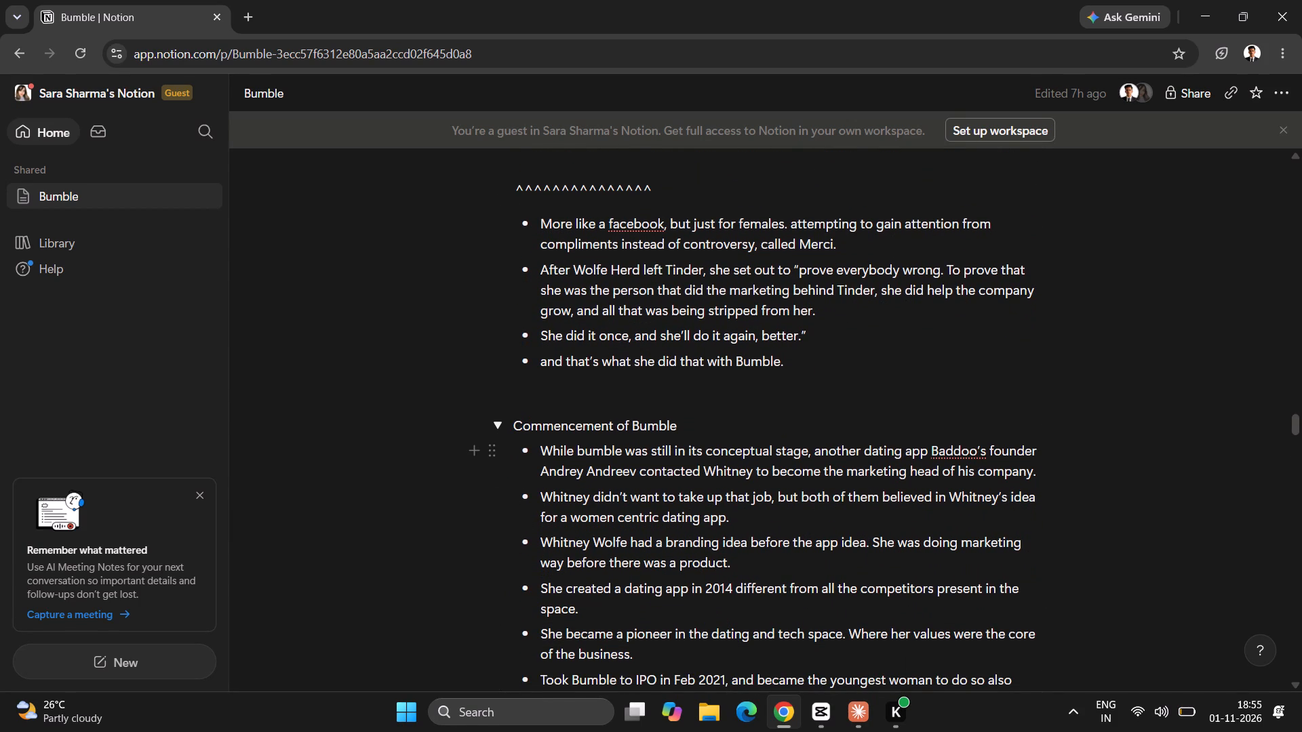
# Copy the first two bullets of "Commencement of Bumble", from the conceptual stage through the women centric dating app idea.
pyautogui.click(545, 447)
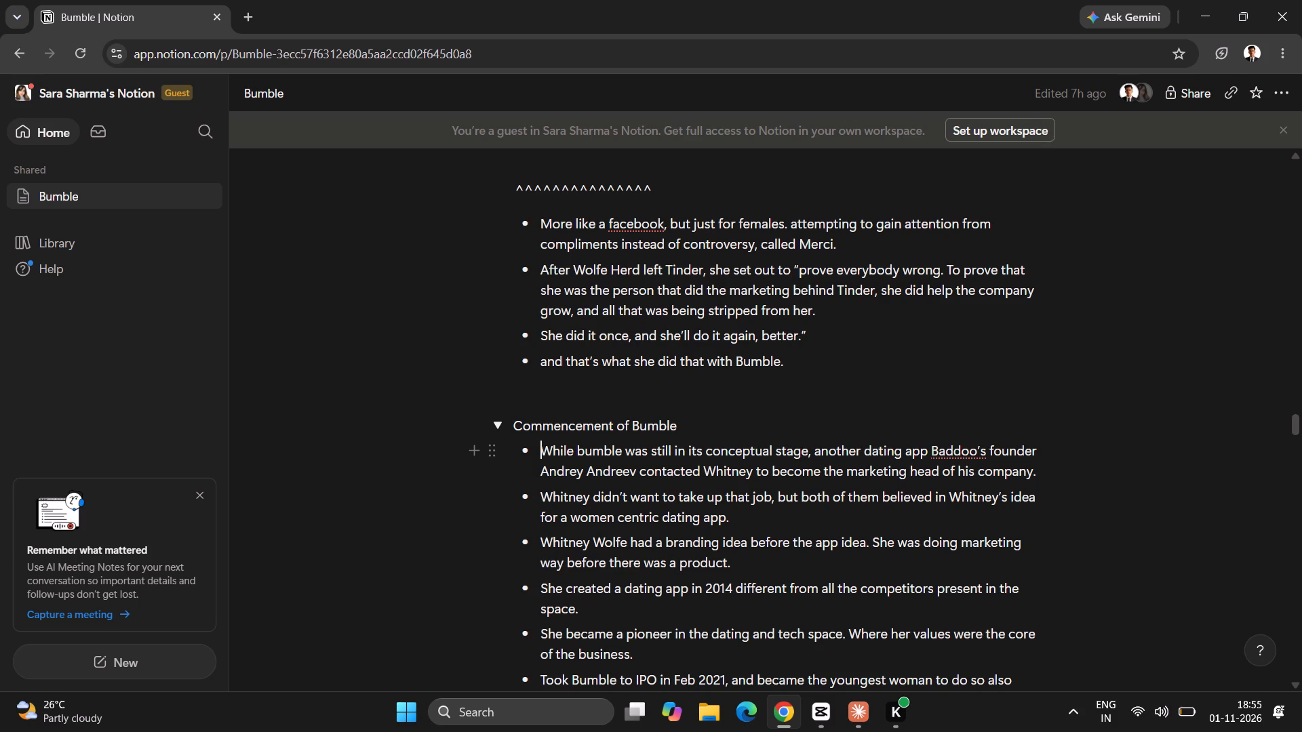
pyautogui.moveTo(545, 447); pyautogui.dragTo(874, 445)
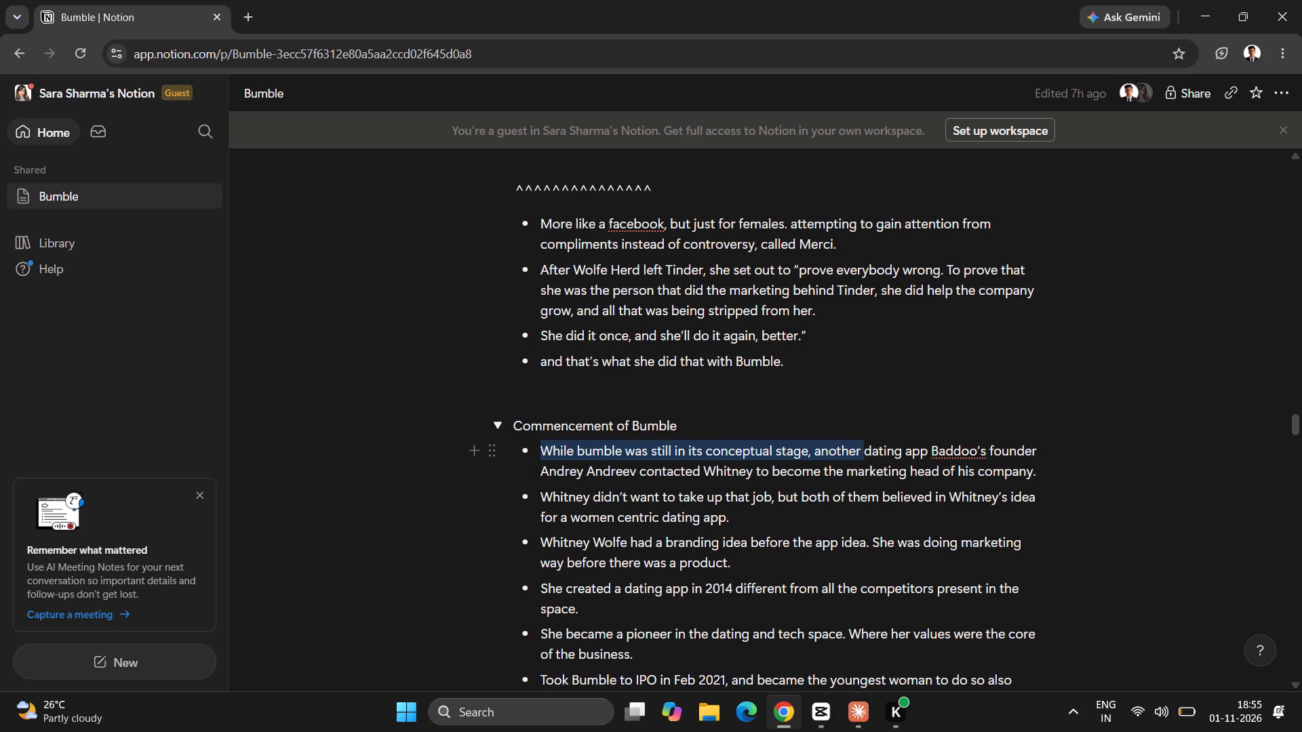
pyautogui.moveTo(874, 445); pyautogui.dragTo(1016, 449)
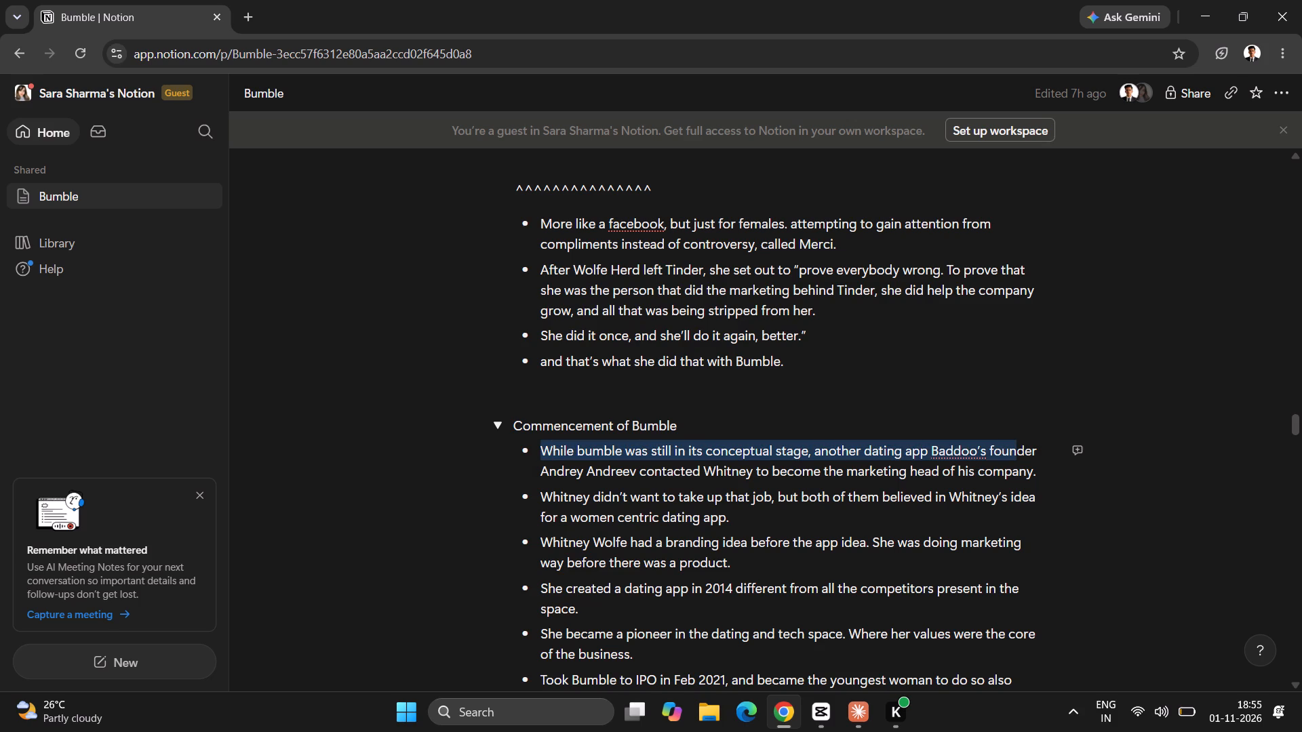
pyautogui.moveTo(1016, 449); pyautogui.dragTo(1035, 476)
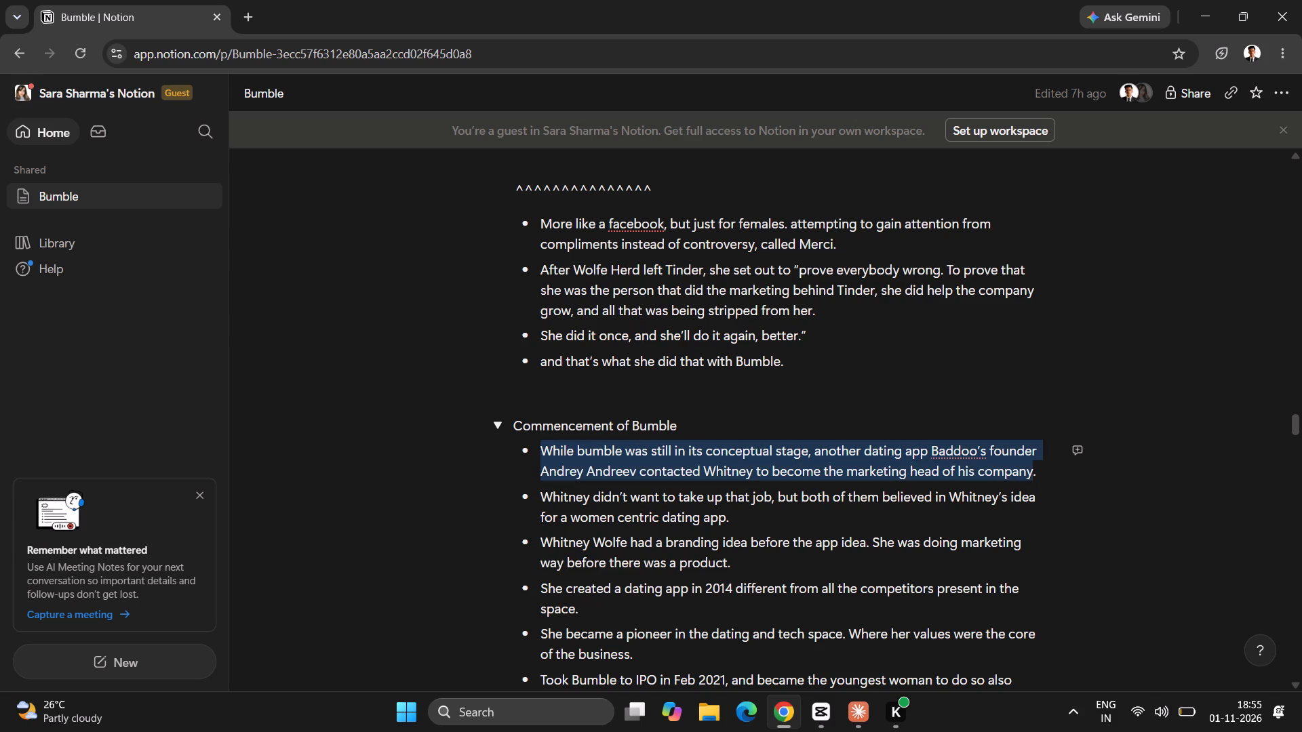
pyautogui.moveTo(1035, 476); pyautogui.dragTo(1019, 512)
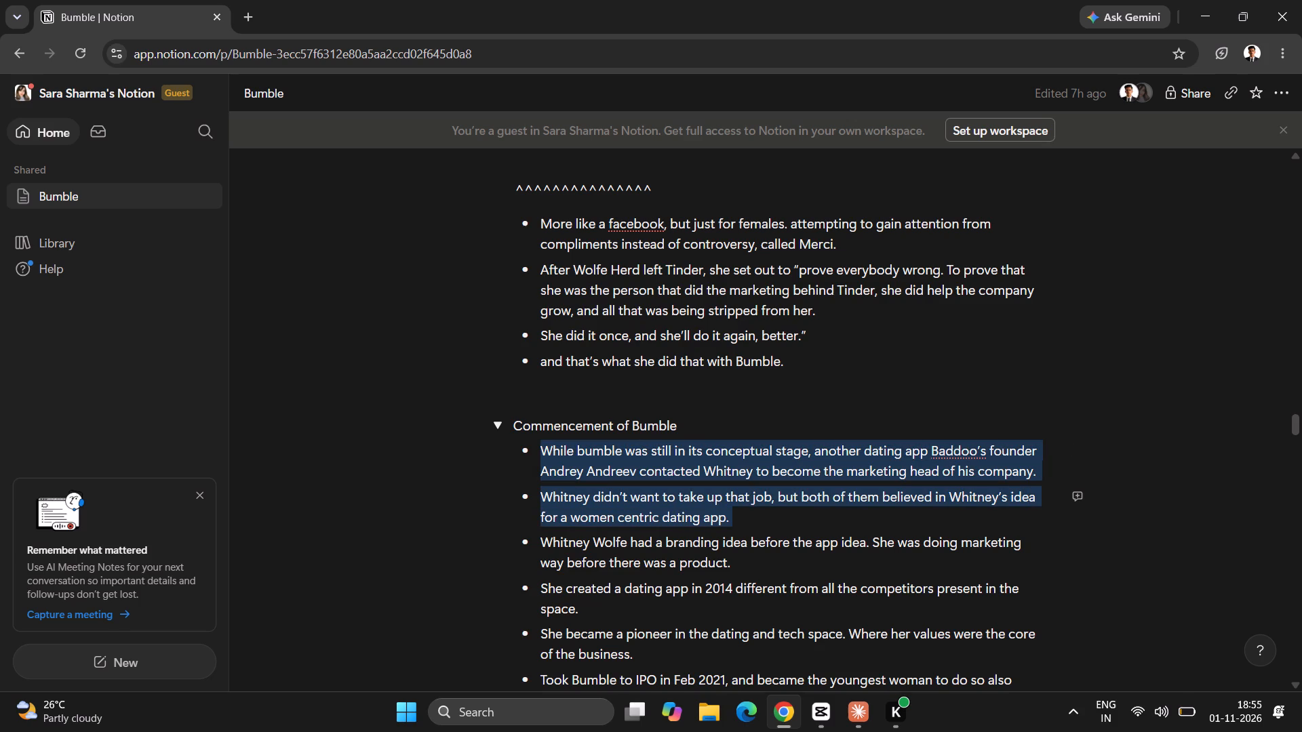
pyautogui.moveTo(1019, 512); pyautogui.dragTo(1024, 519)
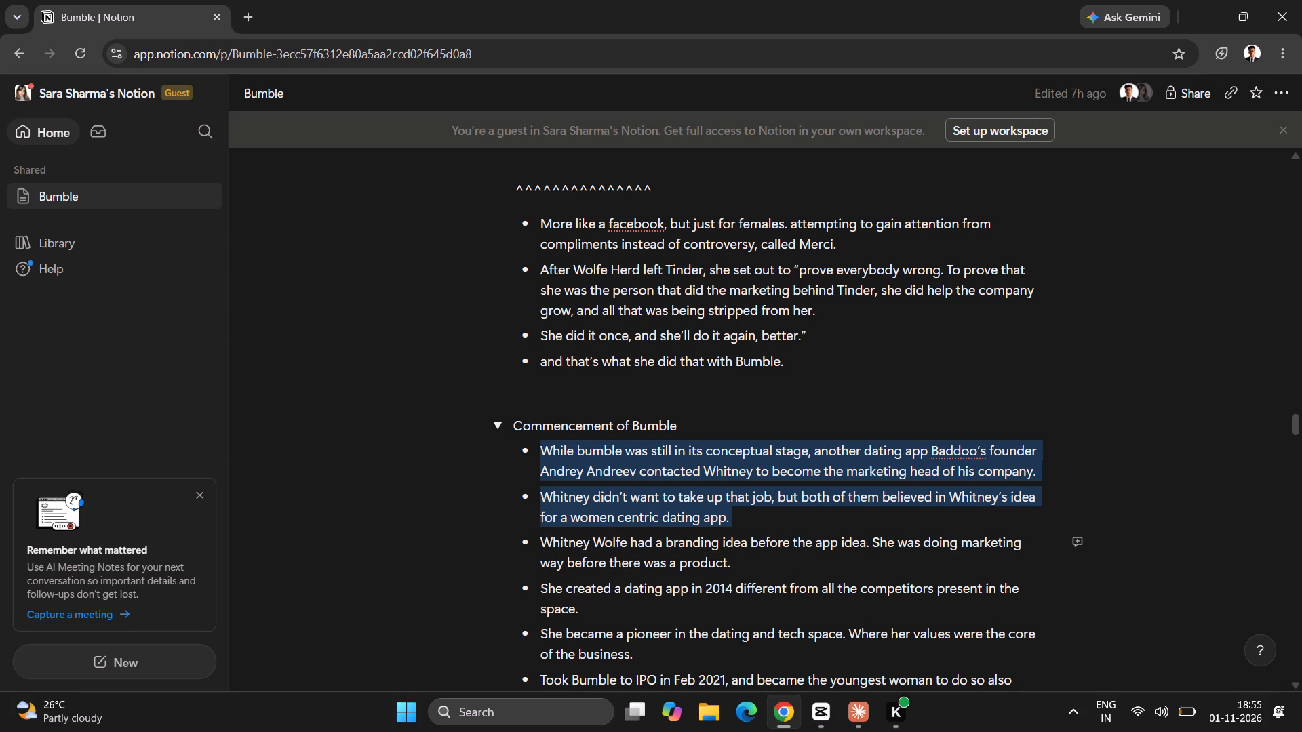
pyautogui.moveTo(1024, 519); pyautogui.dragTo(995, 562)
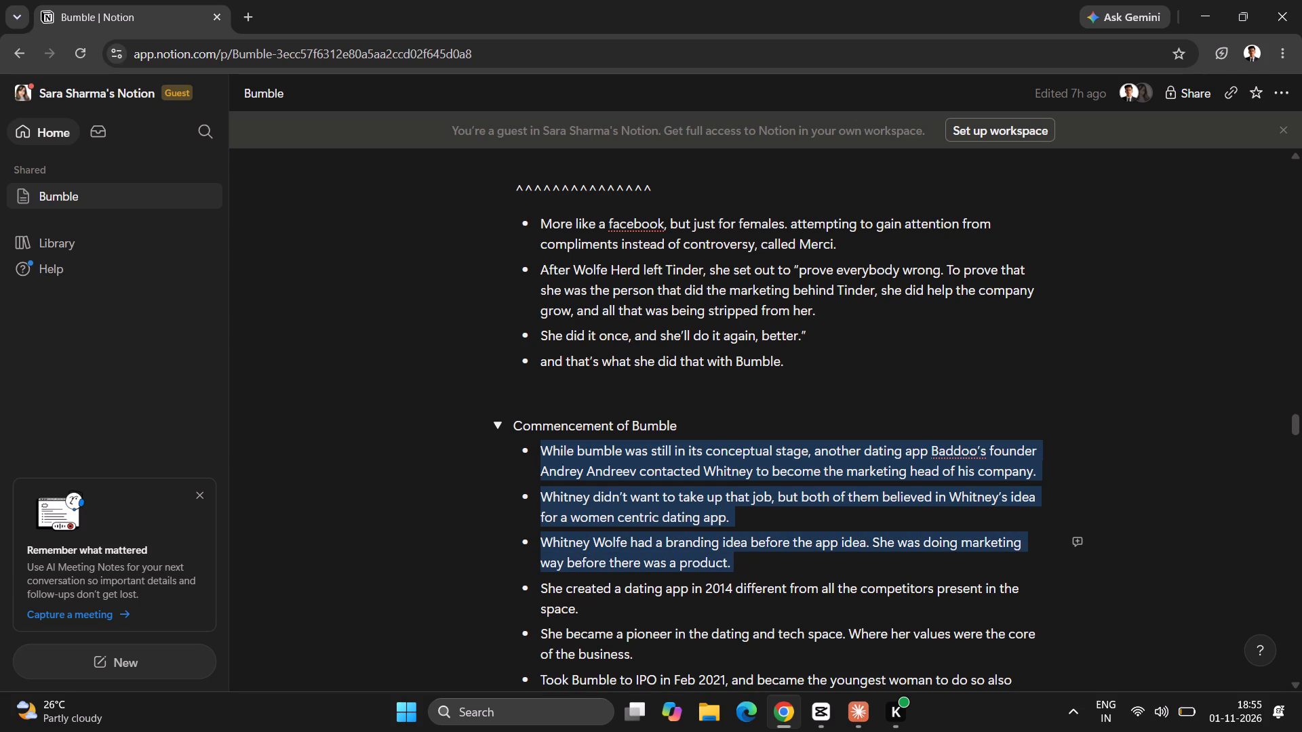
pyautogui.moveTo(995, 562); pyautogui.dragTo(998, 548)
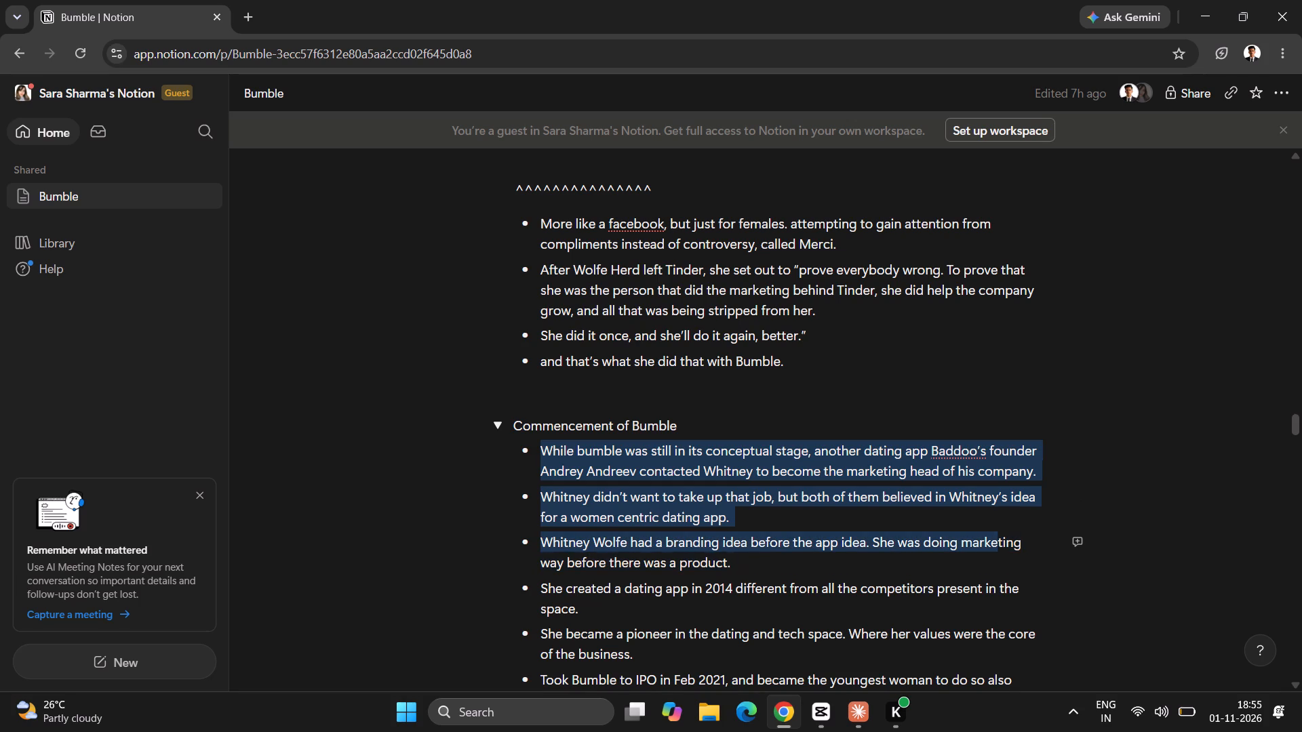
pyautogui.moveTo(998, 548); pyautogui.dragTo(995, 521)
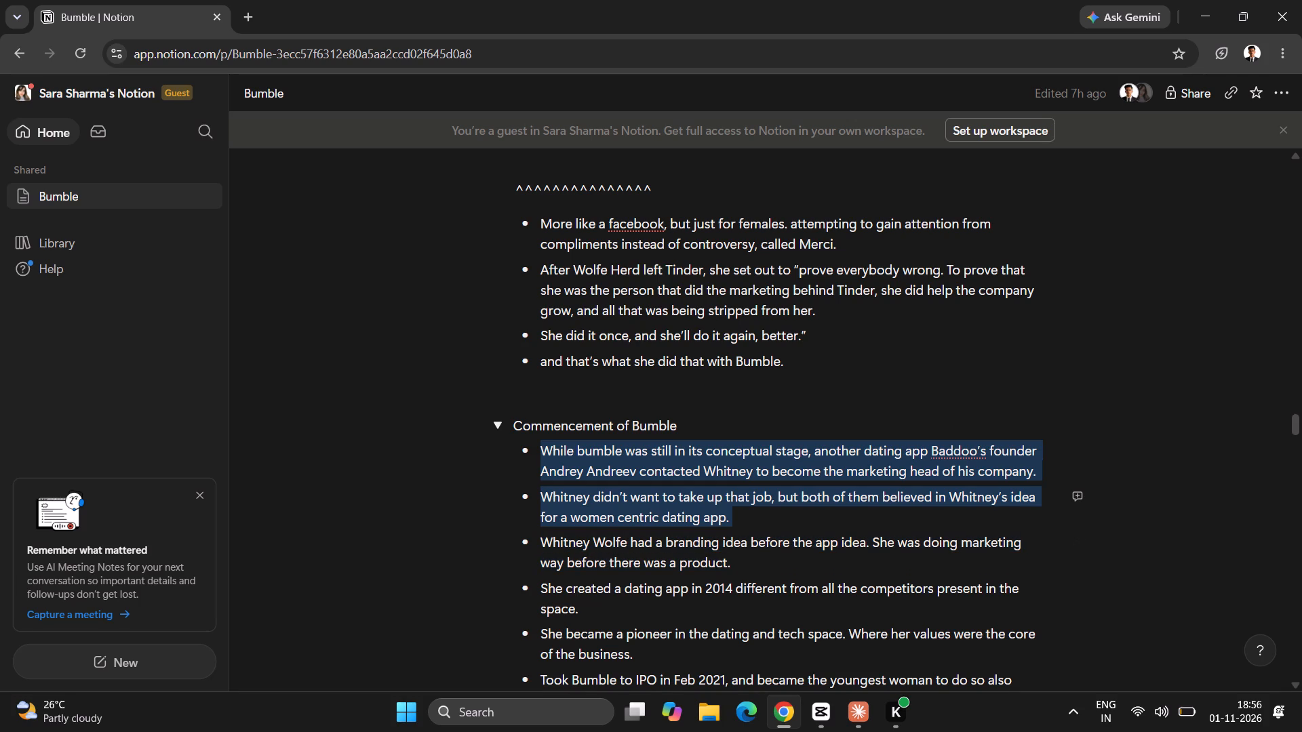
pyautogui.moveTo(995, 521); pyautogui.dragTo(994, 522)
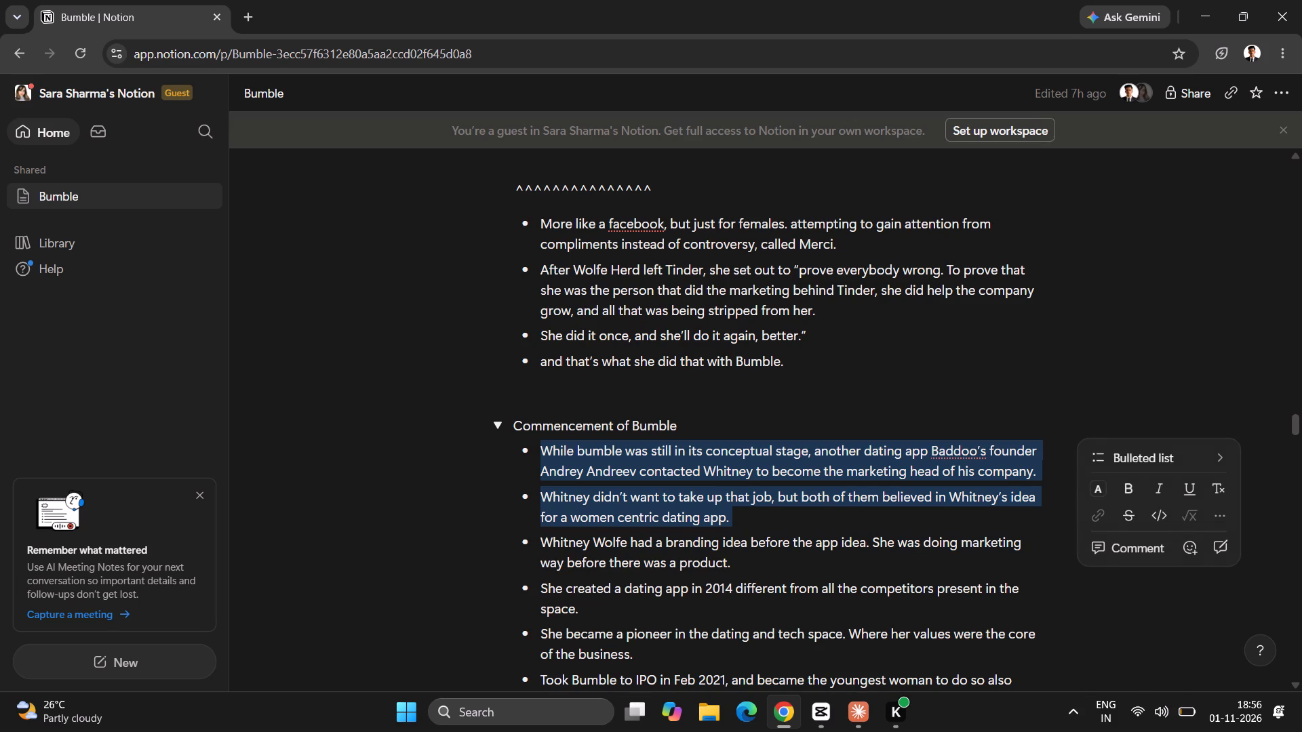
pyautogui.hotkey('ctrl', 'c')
# Copy the name Andrey Andreev from the section's first bullet and search Google for it in a new tab.
pyautogui.click(502, 508)
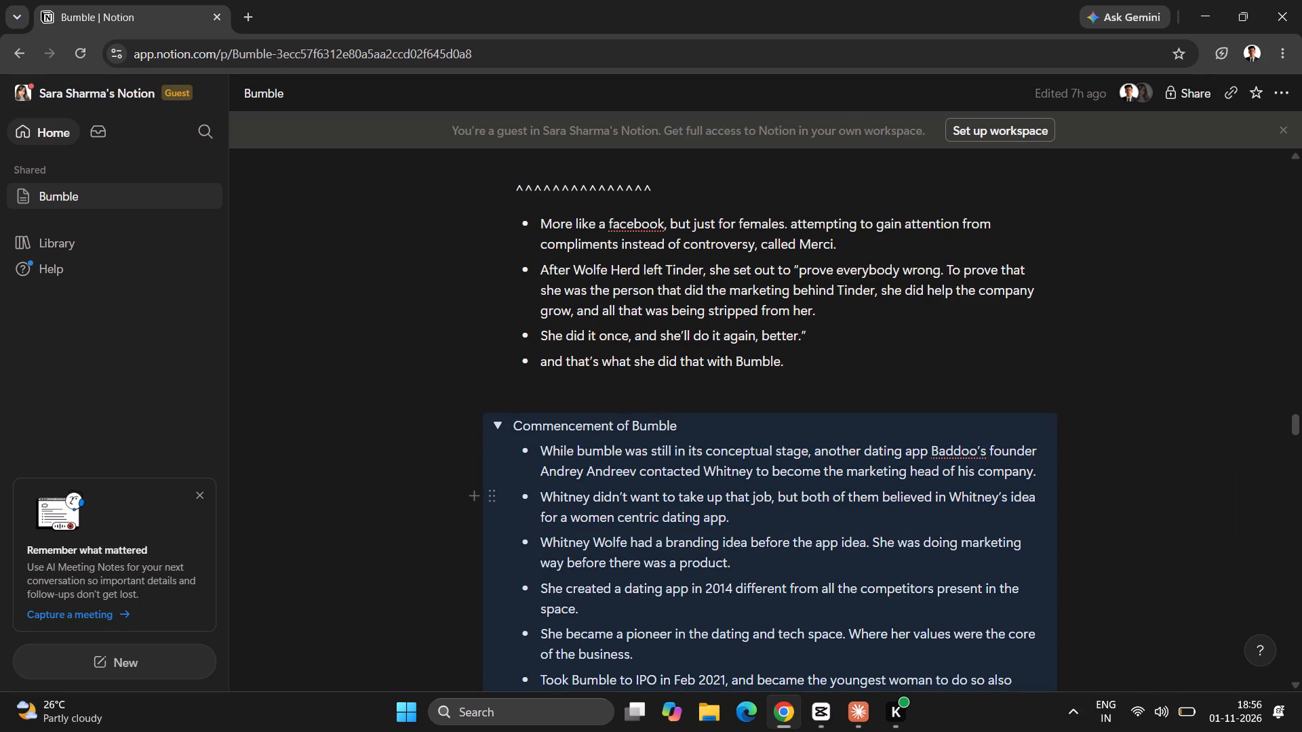
pyautogui.moveTo(542, 474); pyautogui.dragTo(633, 464)
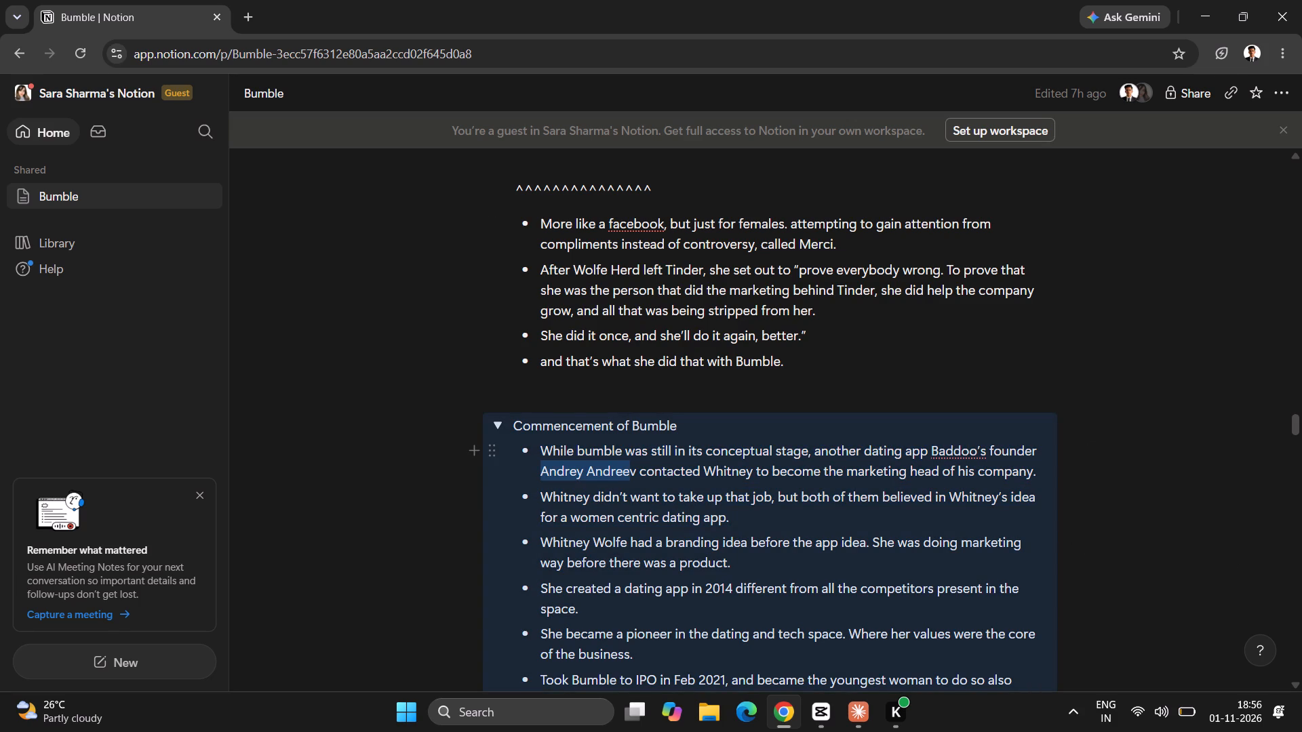
pyautogui.moveTo(633, 464); pyautogui.dragTo(633, 465)
pyautogui.hotkey('ctrl', 'c')
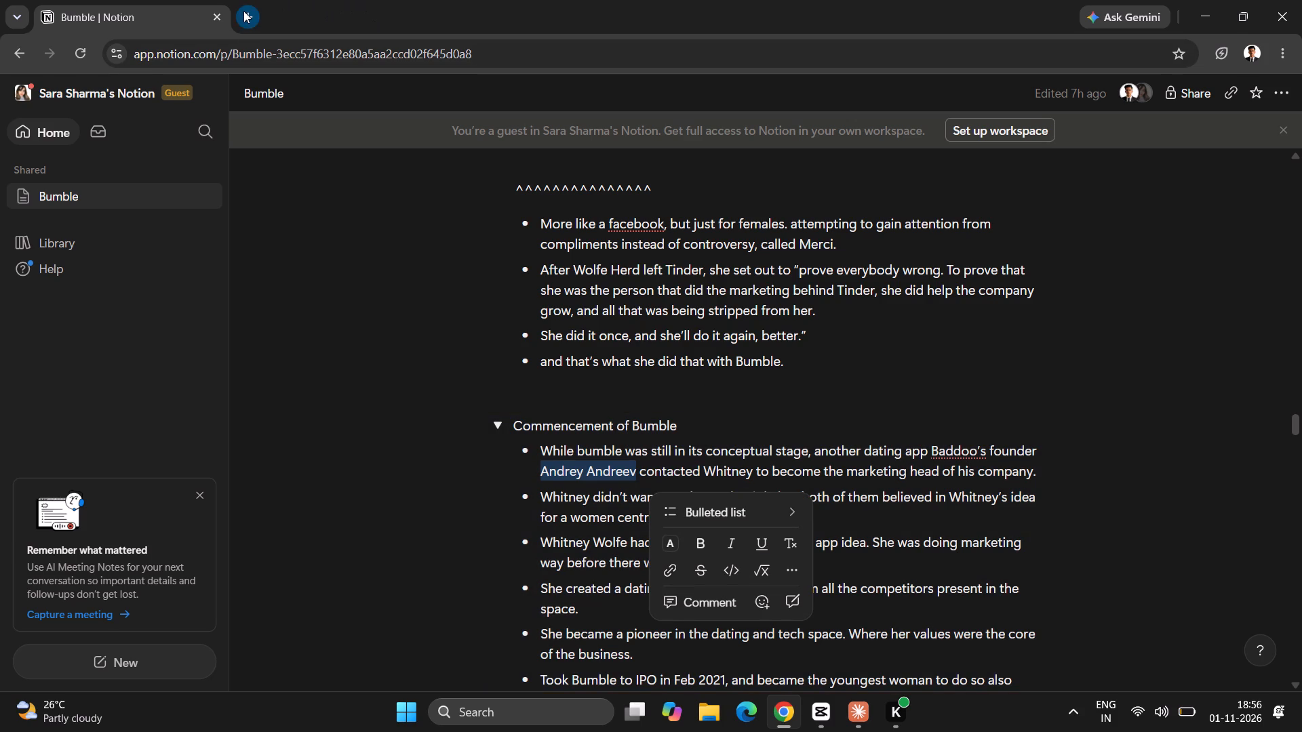
pyautogui.click(243, 11)
pyautogui.click(454, 319)
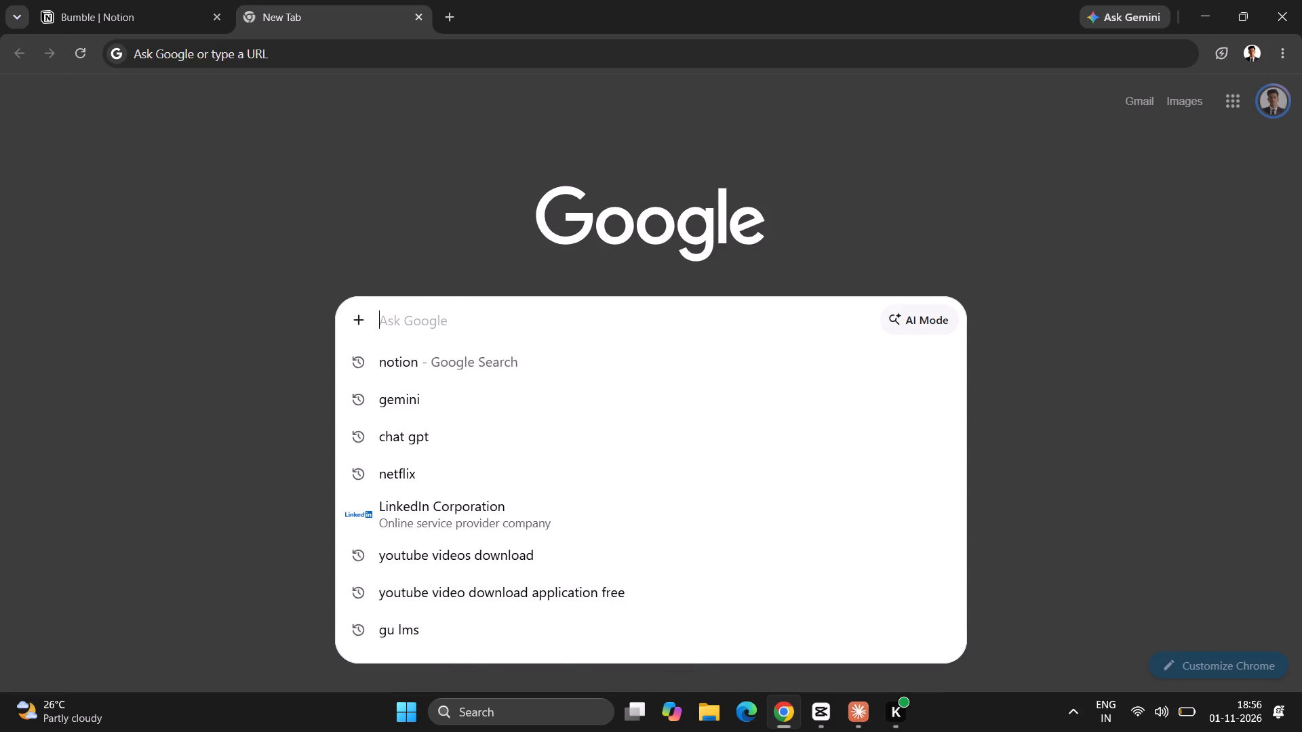
pyautogui.hotkey('ctrl', 'v')
pyautogui.press('Return')
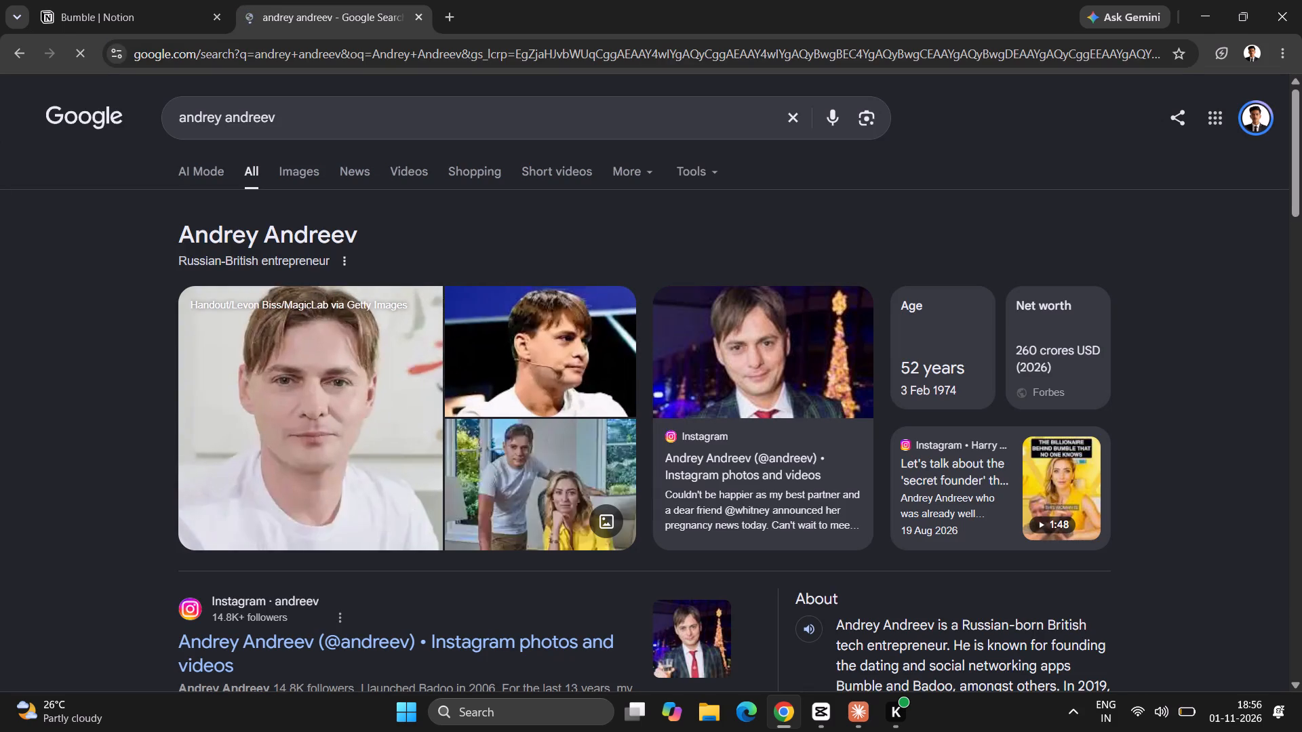
# Check the founder's company name in the Notion script, and refine the Google search to "andrey andreev badoo".
pyautogui.click(142, 14)
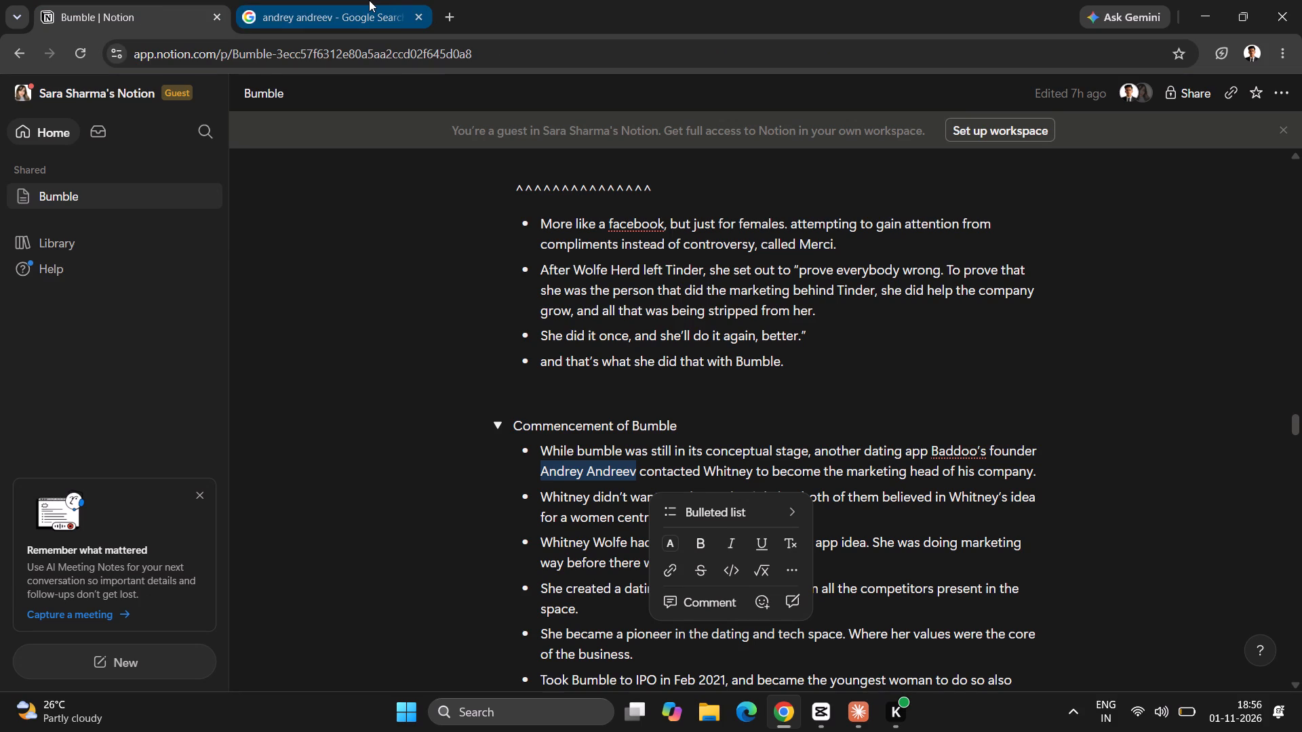
pyautogui.click(369, 0)
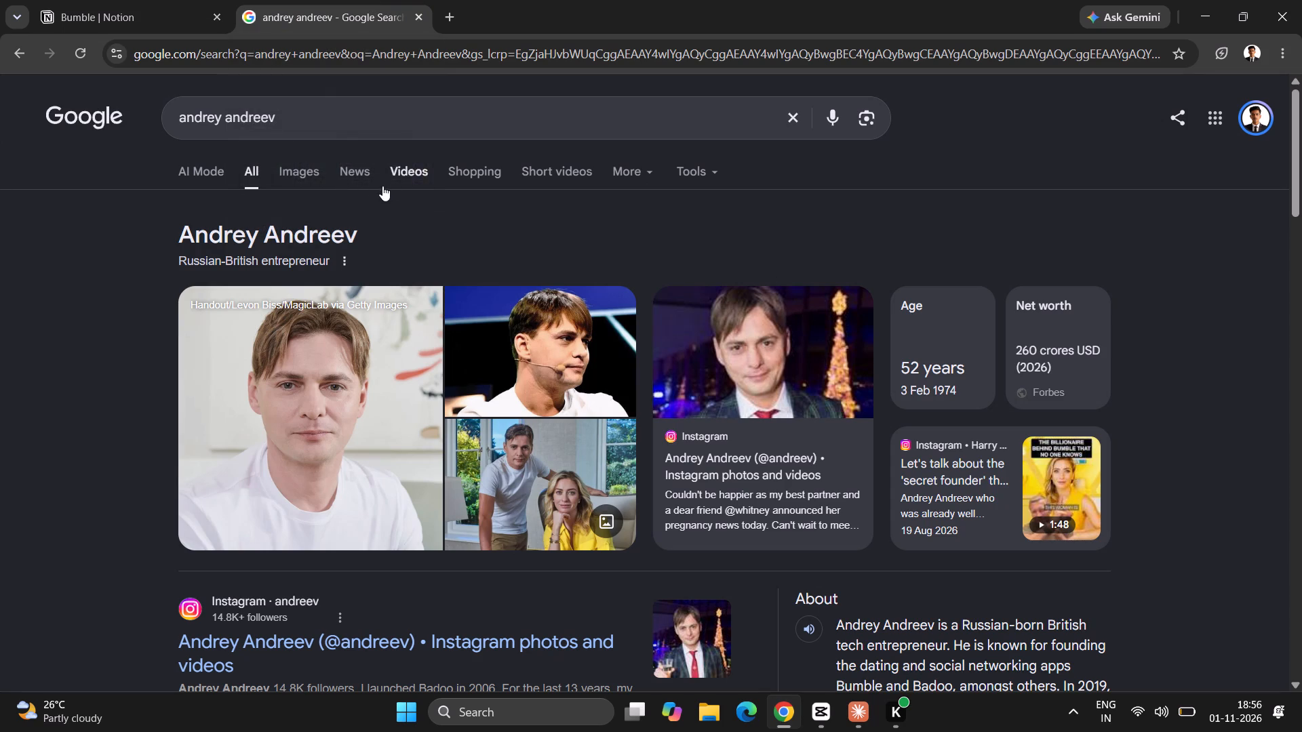
pyautogui.click(397, 115)
pyautogui.press('space')
pyautogui.write('baddo')
pyautogui.press('BackSpace')
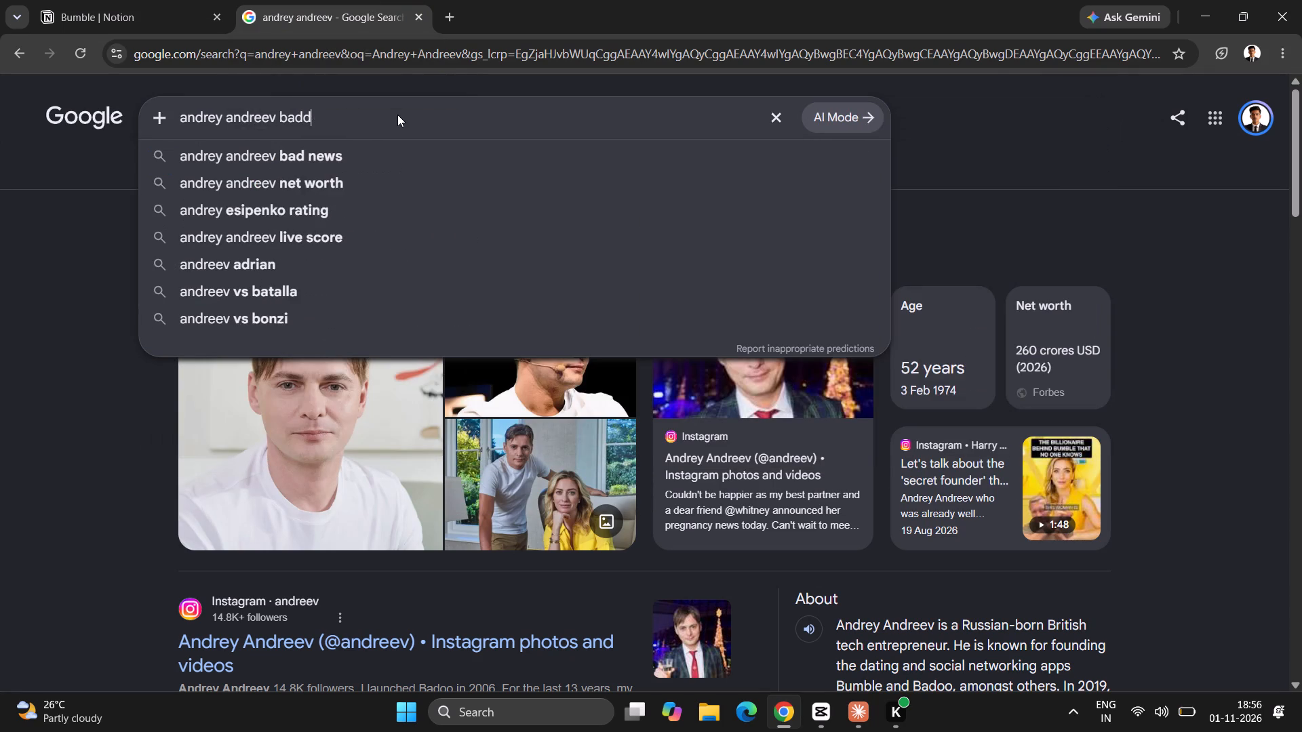
pyautogui.press('BackSpace')
pyautogui.press('BackSpace')
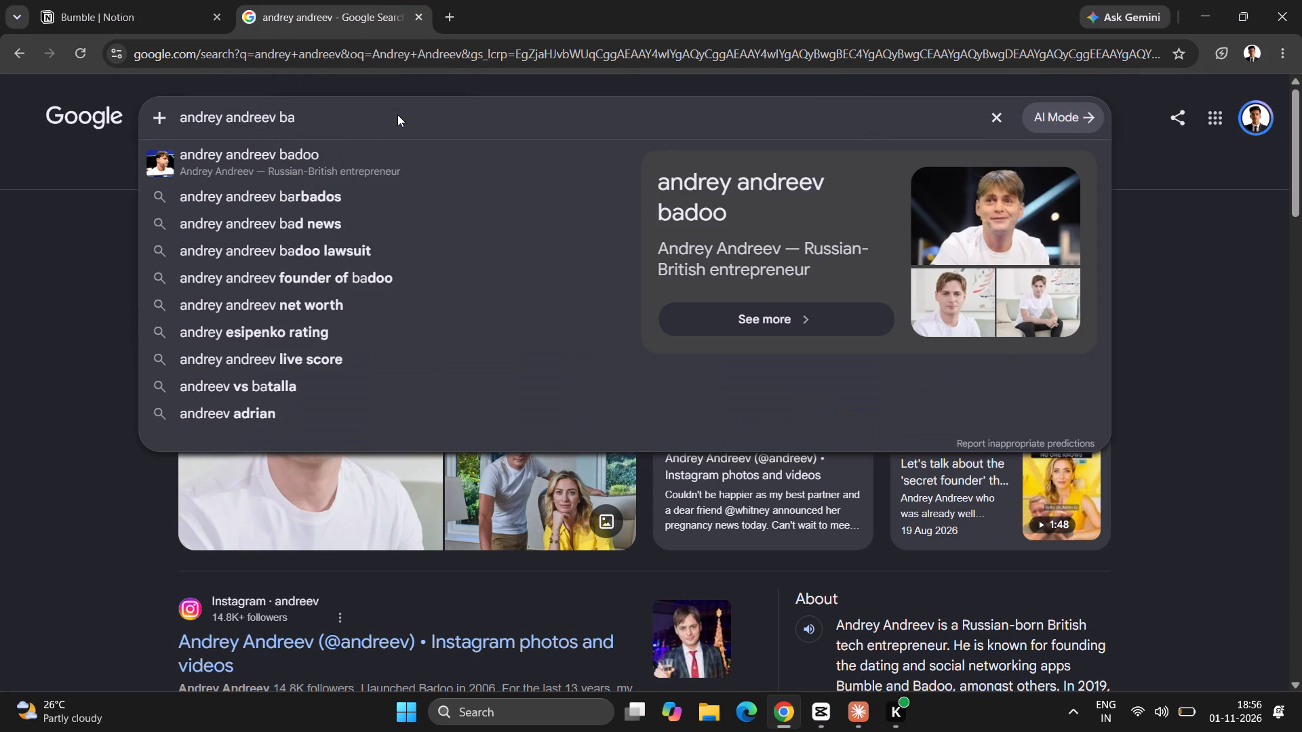
pyautogui.click(380, 157)
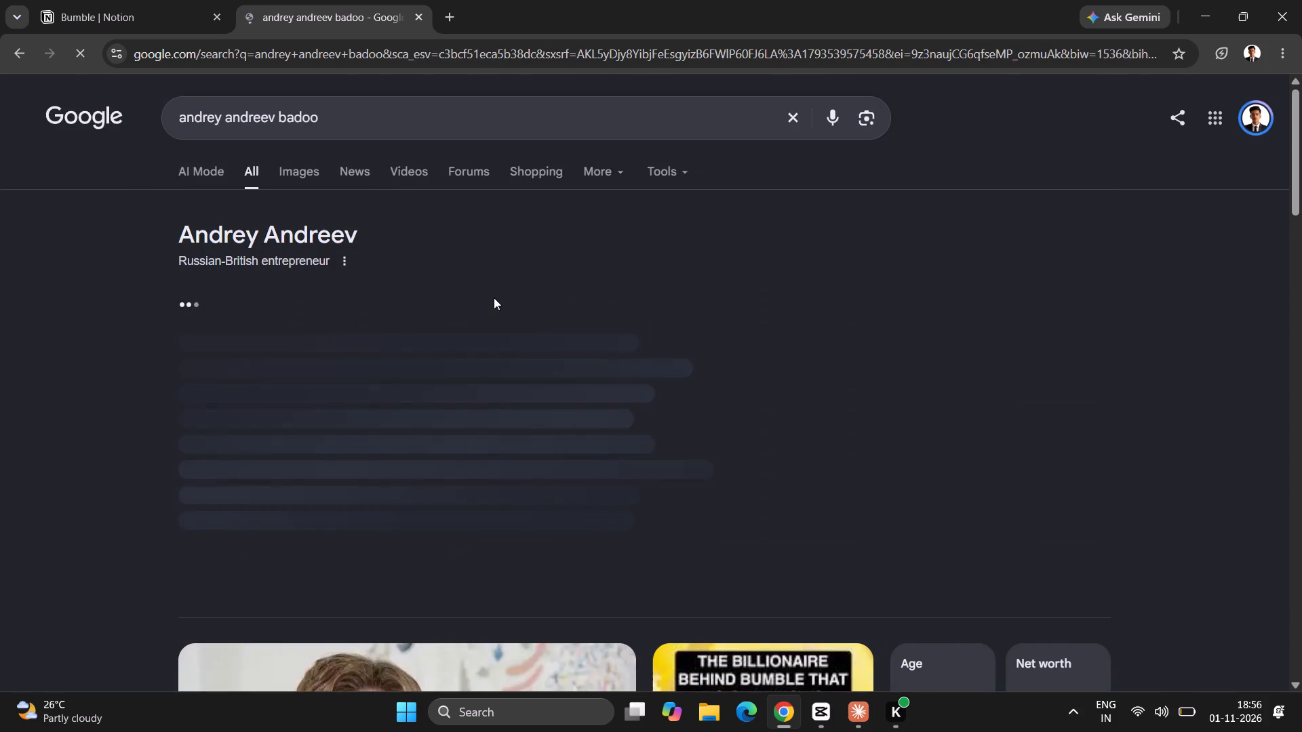
# Dismiss the system notice and look through the Andrey Andreev search results, including the overview, photos and related articles.
pyautogui.scroll(-1, 494, 298)
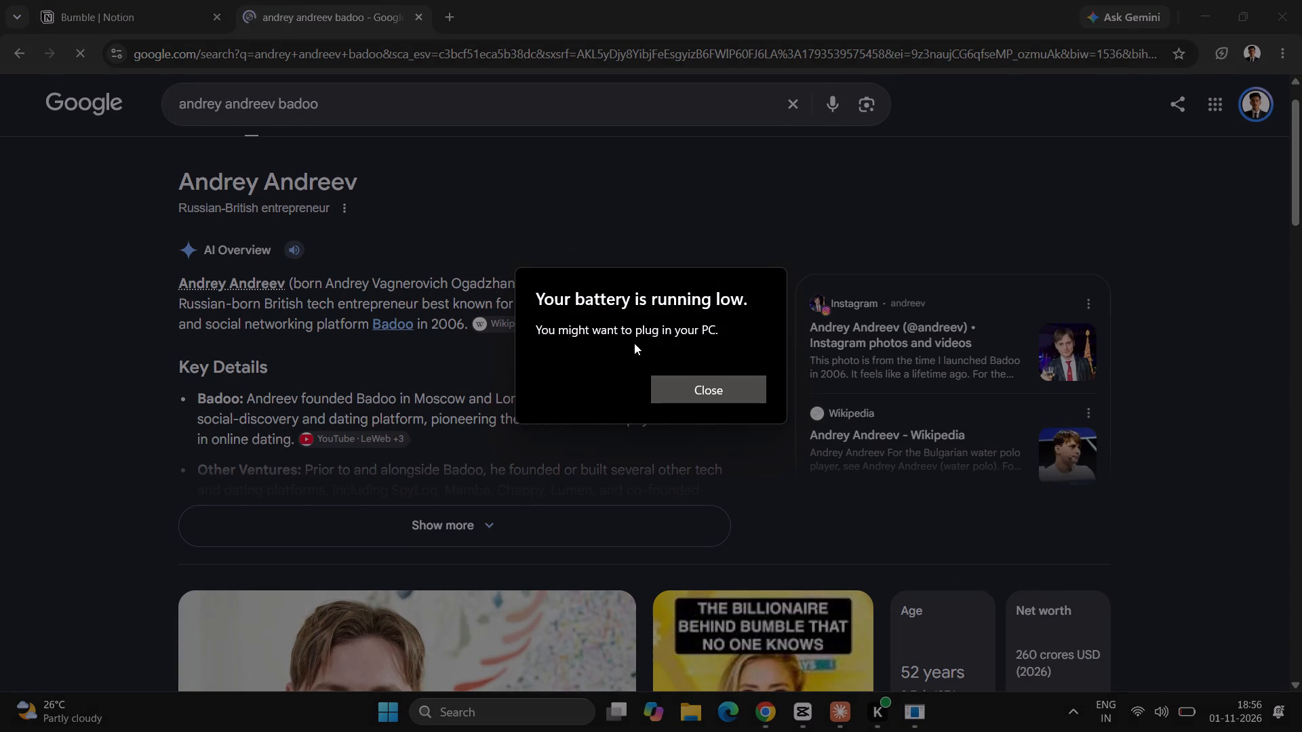
pyautogui.click(696, 383)
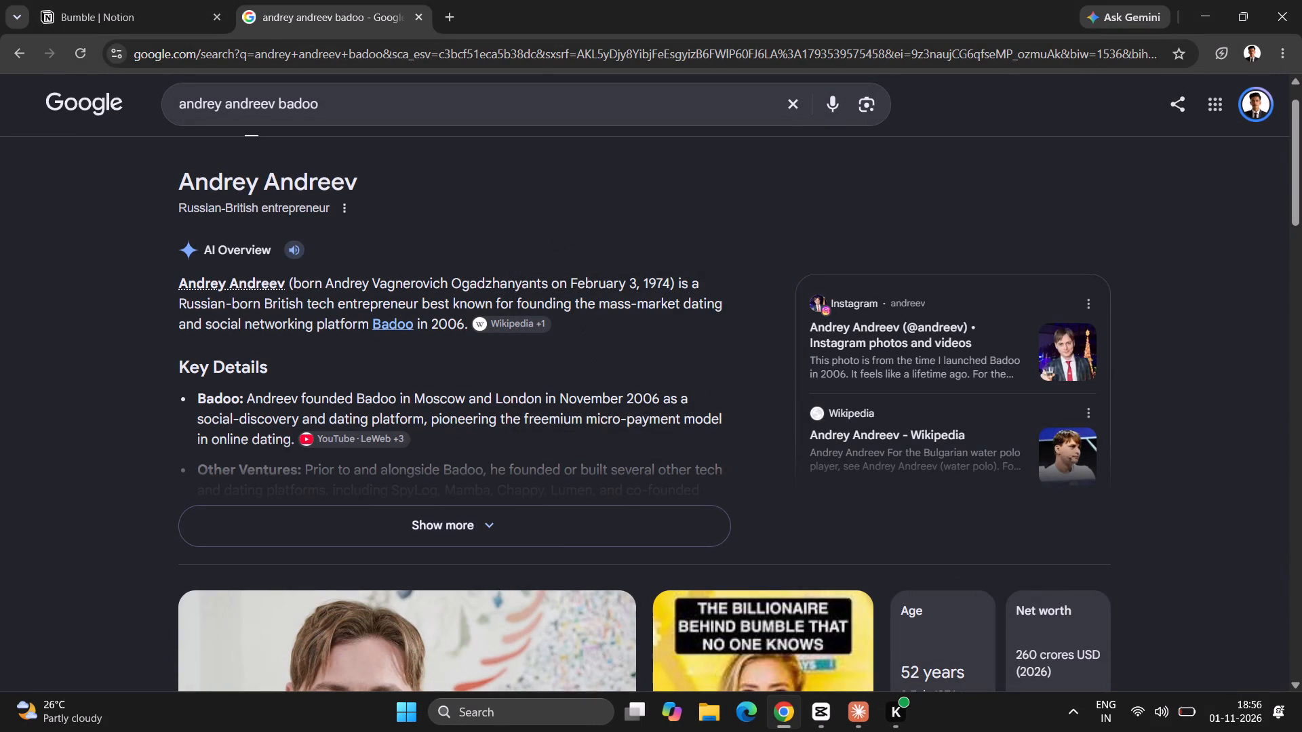
pyautogui.scroll(-1, 608, 281)
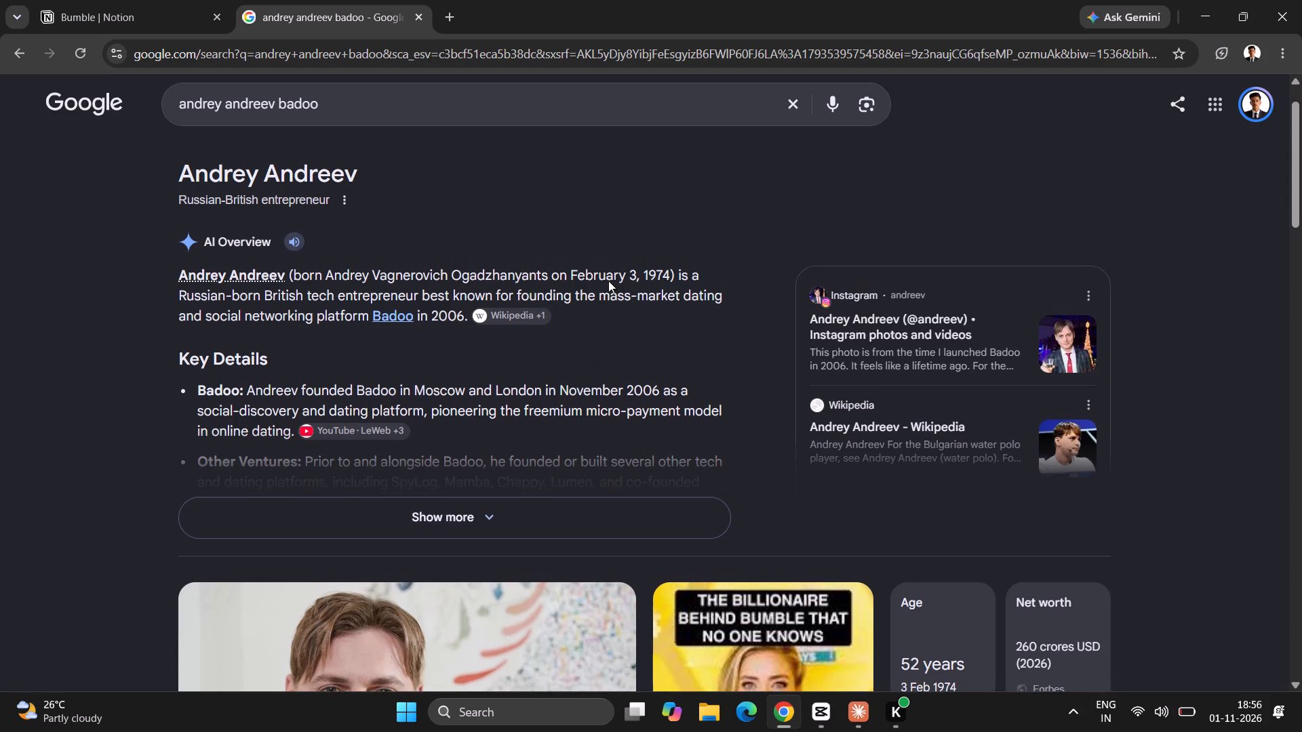
pyautogui.scroll(-4, 608, 281)
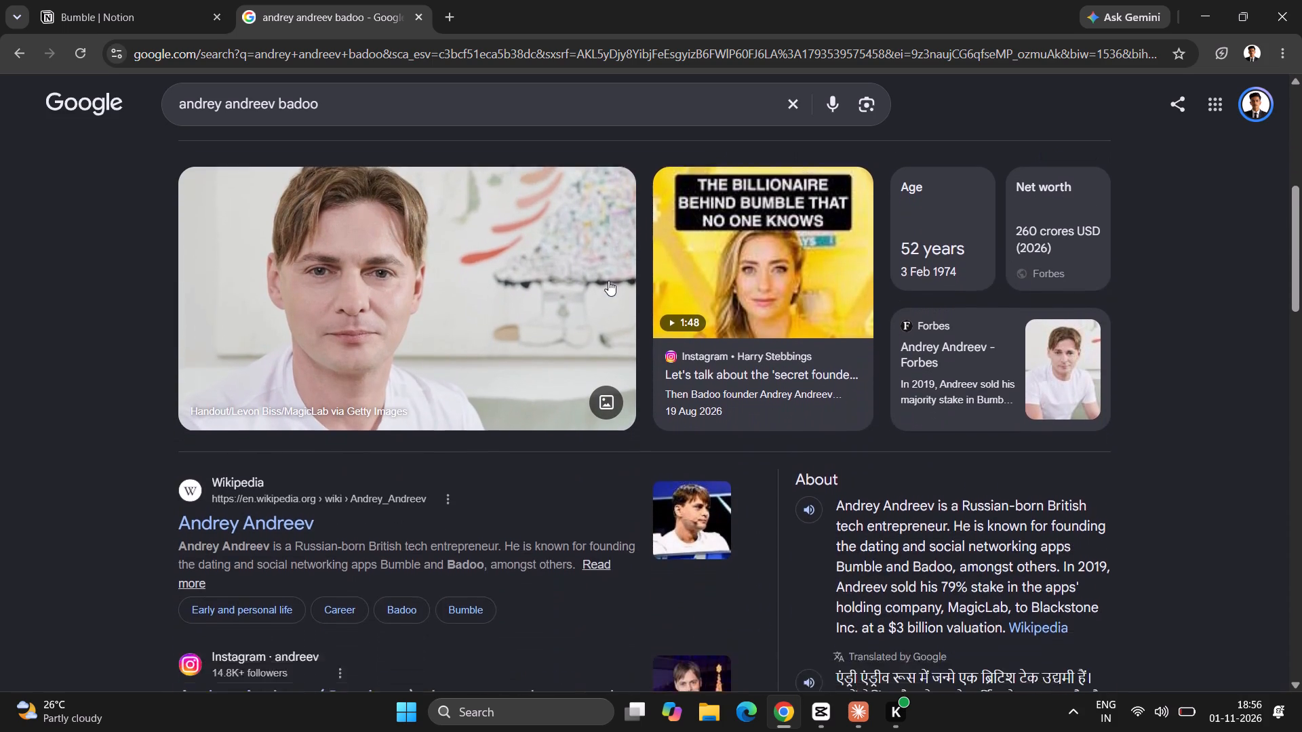
pyautogui.scroll(-1, 608, 281)
pyautogui.scroll(5, 608, 281)
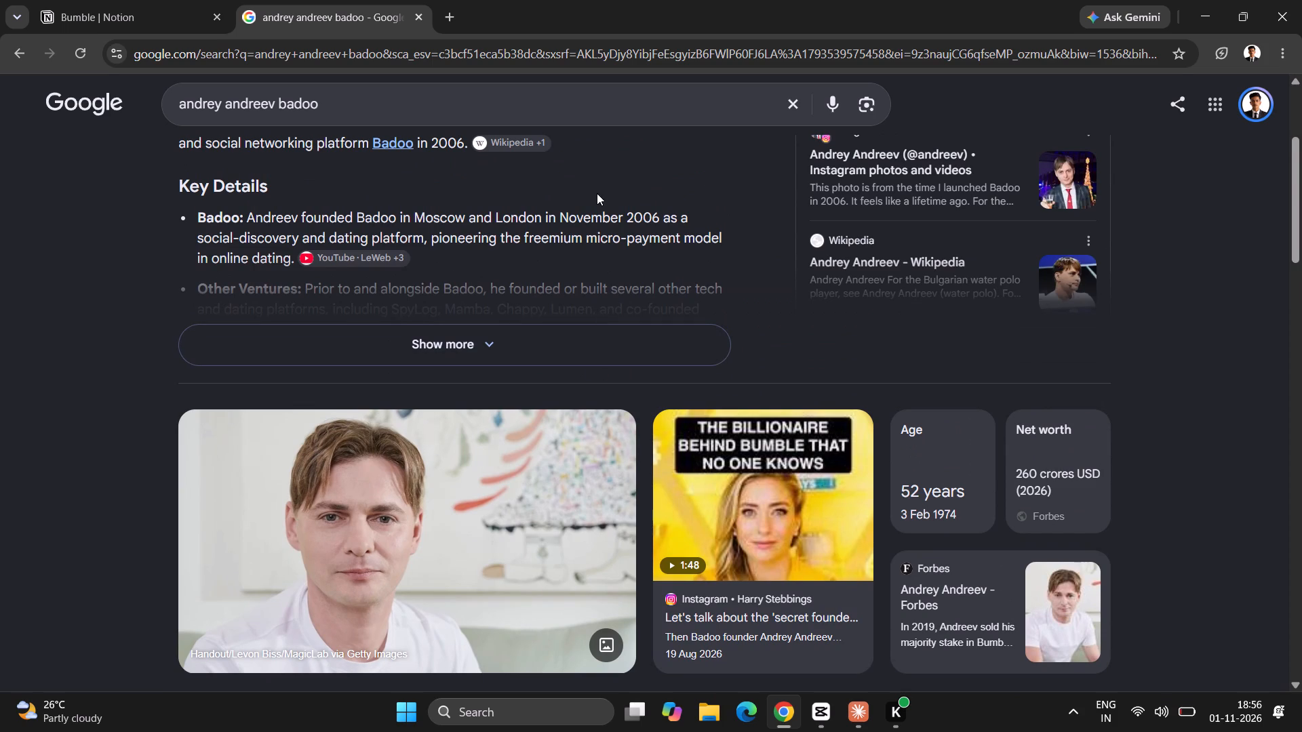
pyautogui.press('z')
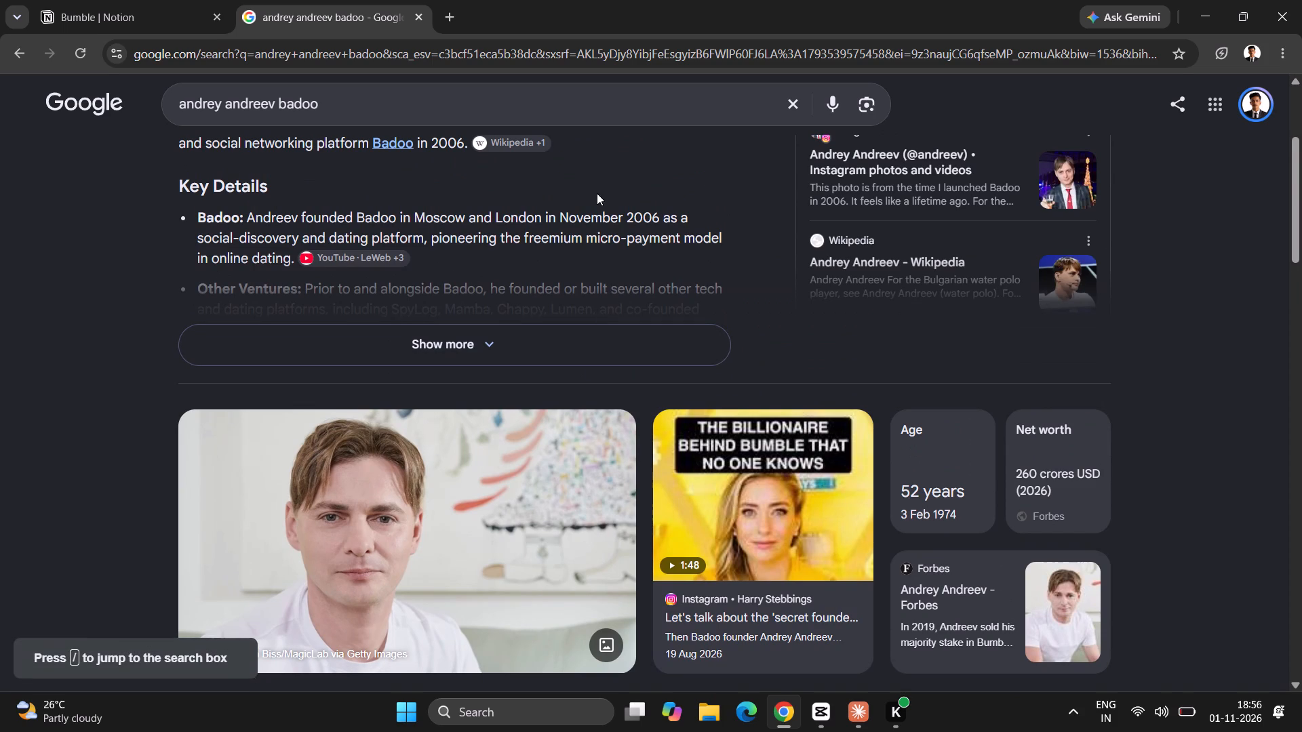